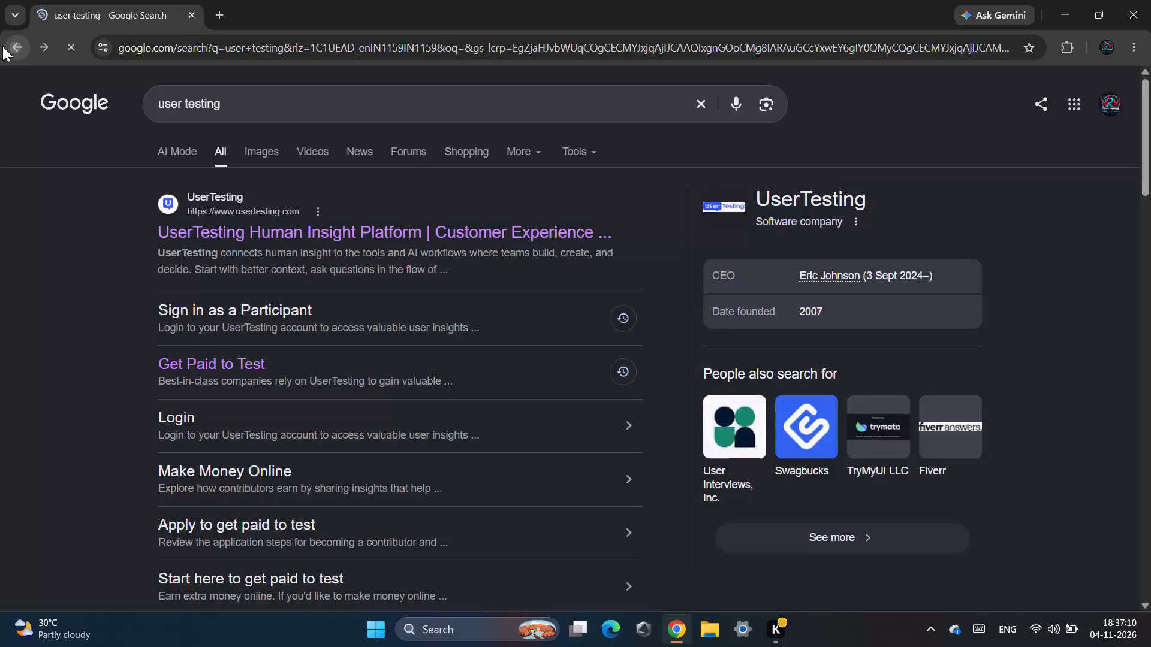
Open the Canva India site from a Google search for canva and log in to reach the home page.
{"action": "left_click", "coordinate": [522, 293]}
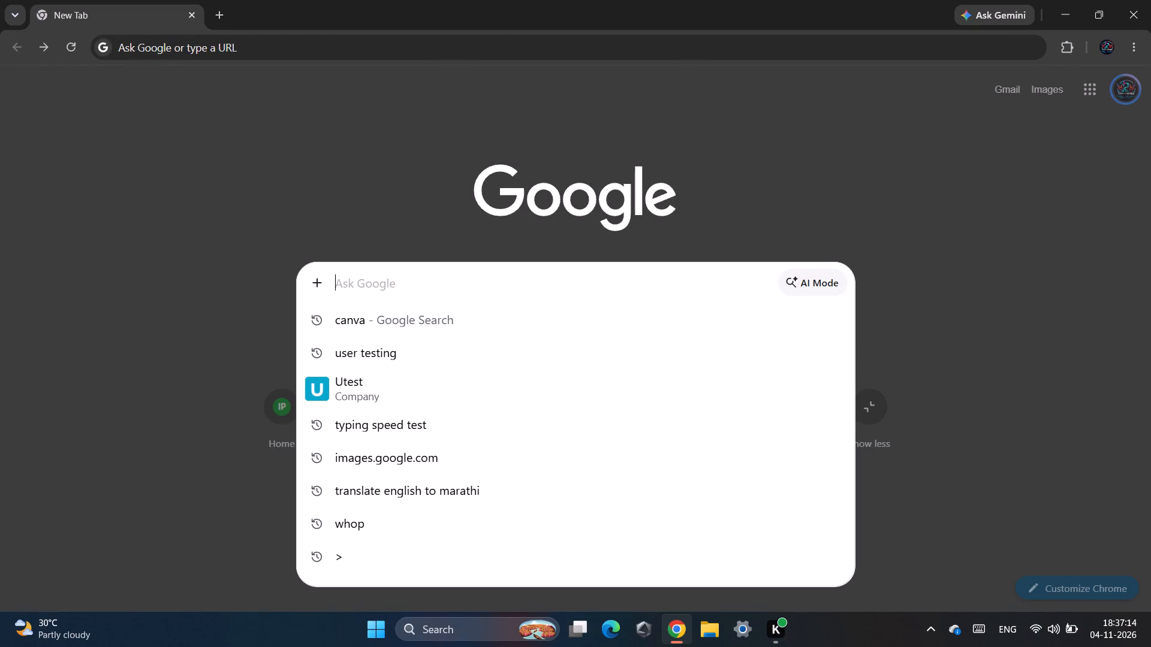
{"action": "left_click", "coordinate": [447, 315]}
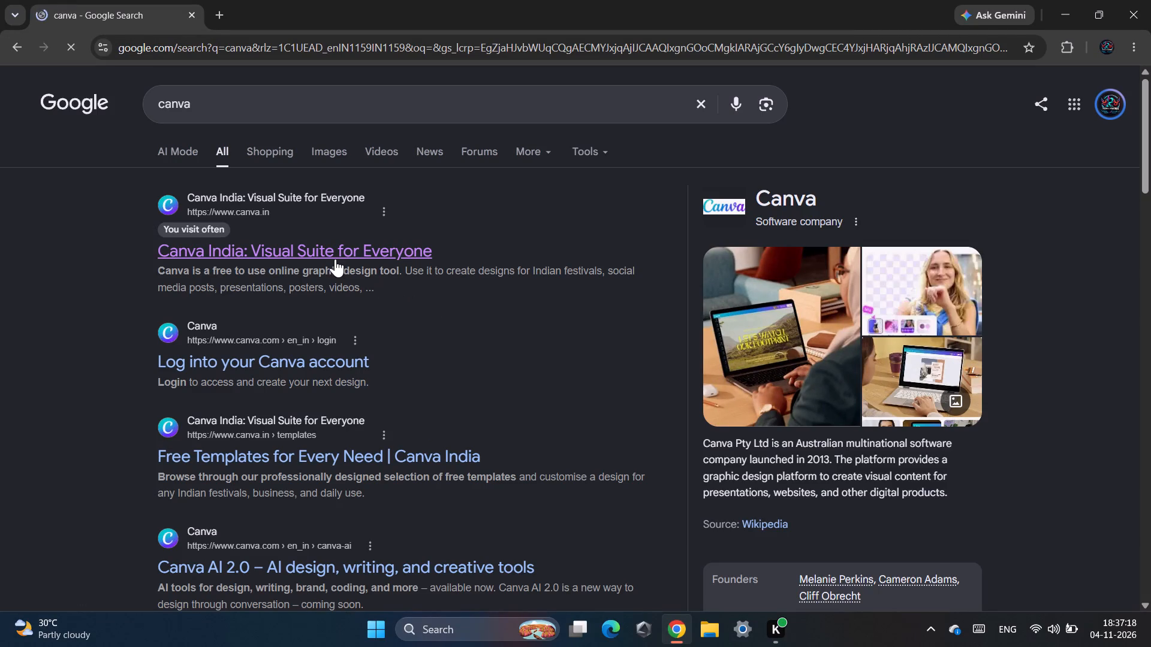
{"action": "left_click", "coordinate": [334, 255]}
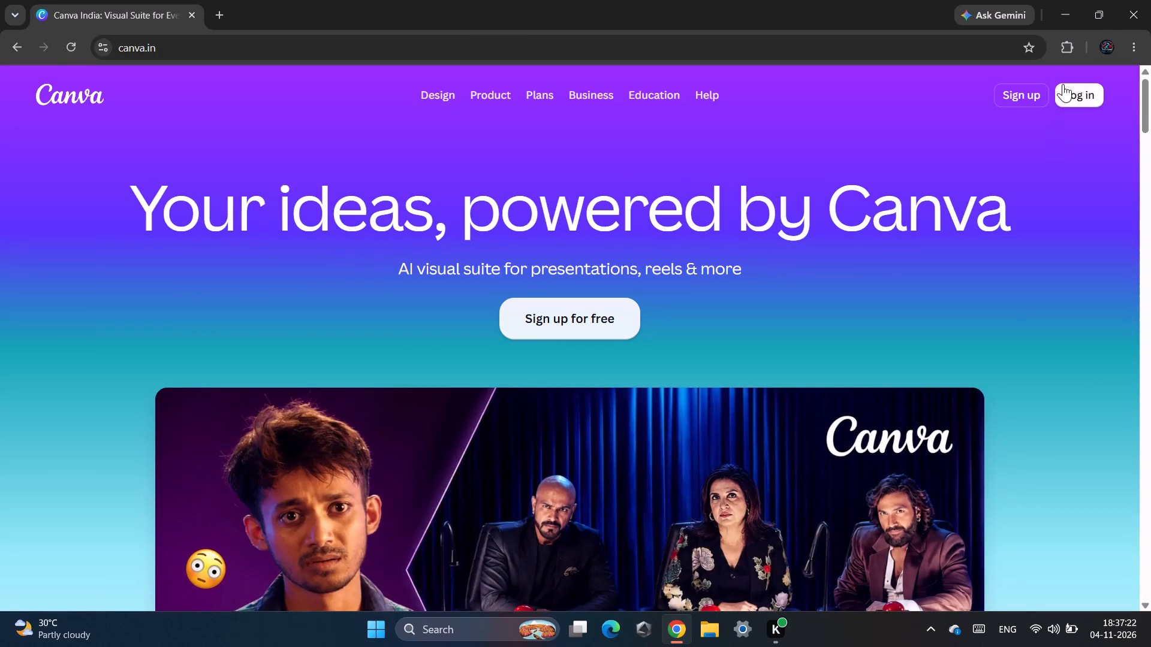
{"action": "left_click", "coordinate": [1063, 83]}
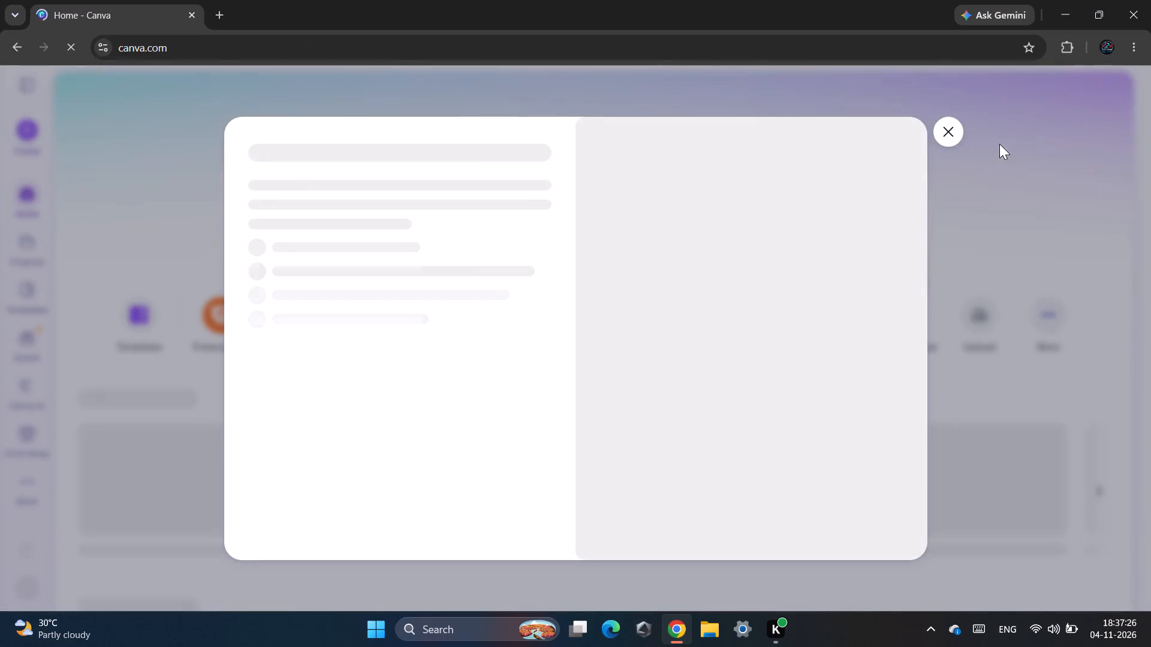
{"action": "left_click", "coordinate": [947, 133]}
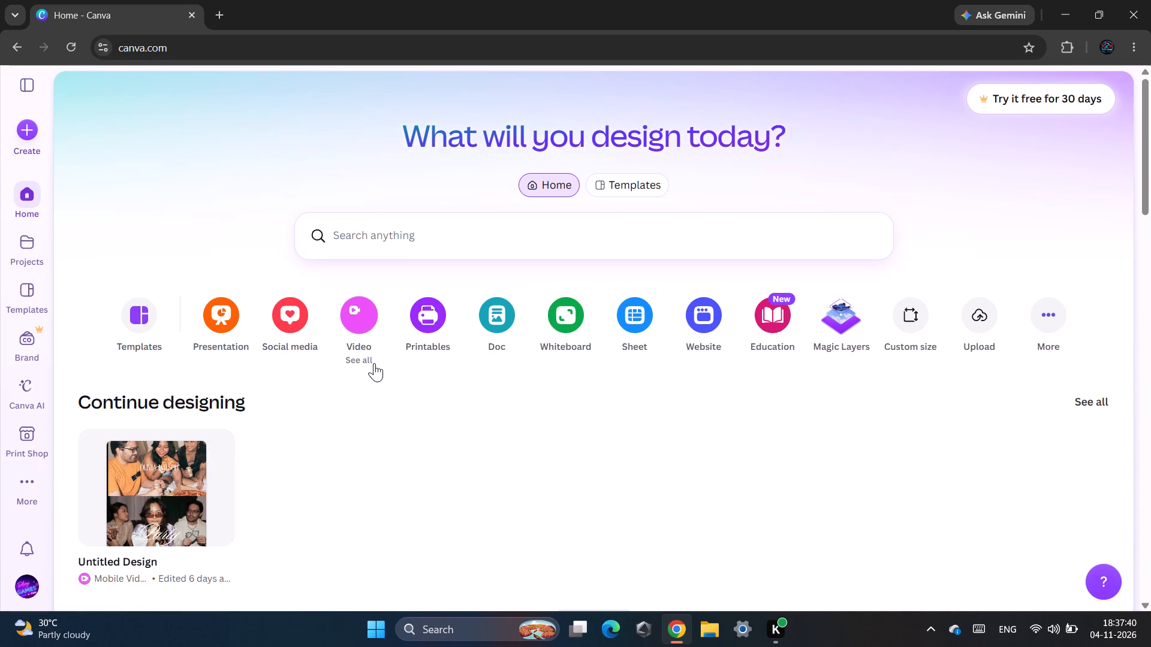
Create a Mobile Video design and apply the recently used white orange minimalist birthday template with the sunset and four portraits.
{"action": "left_click", "coordinate": [372, 329]}
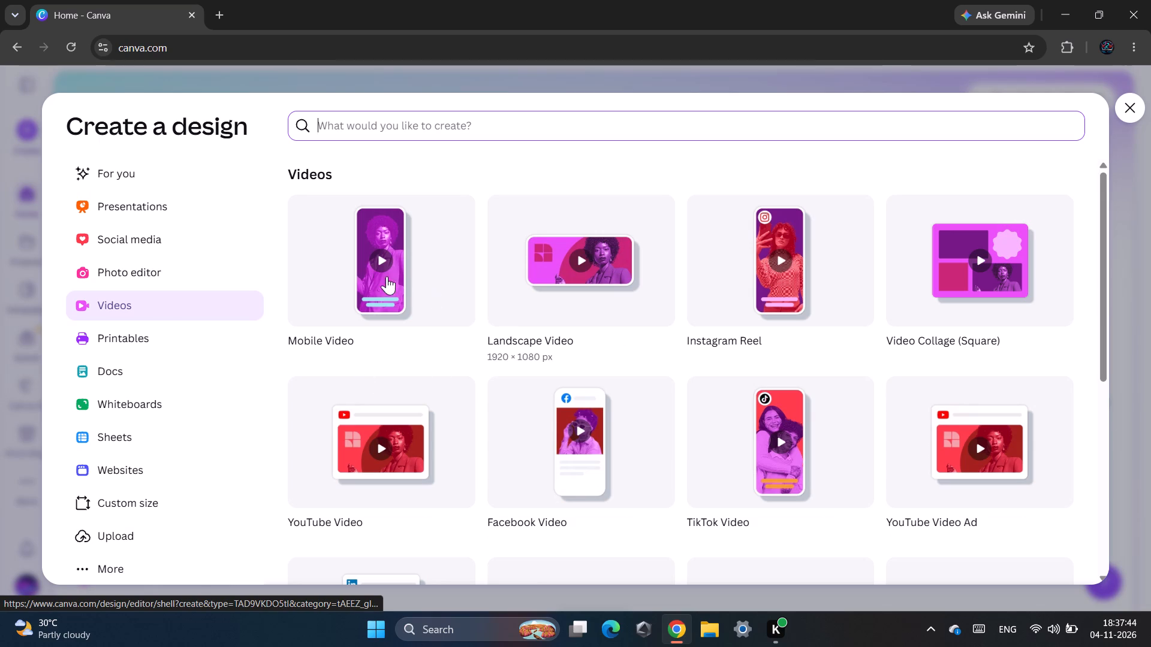
{"action": "left_click", "coordinate": [372, 272]}
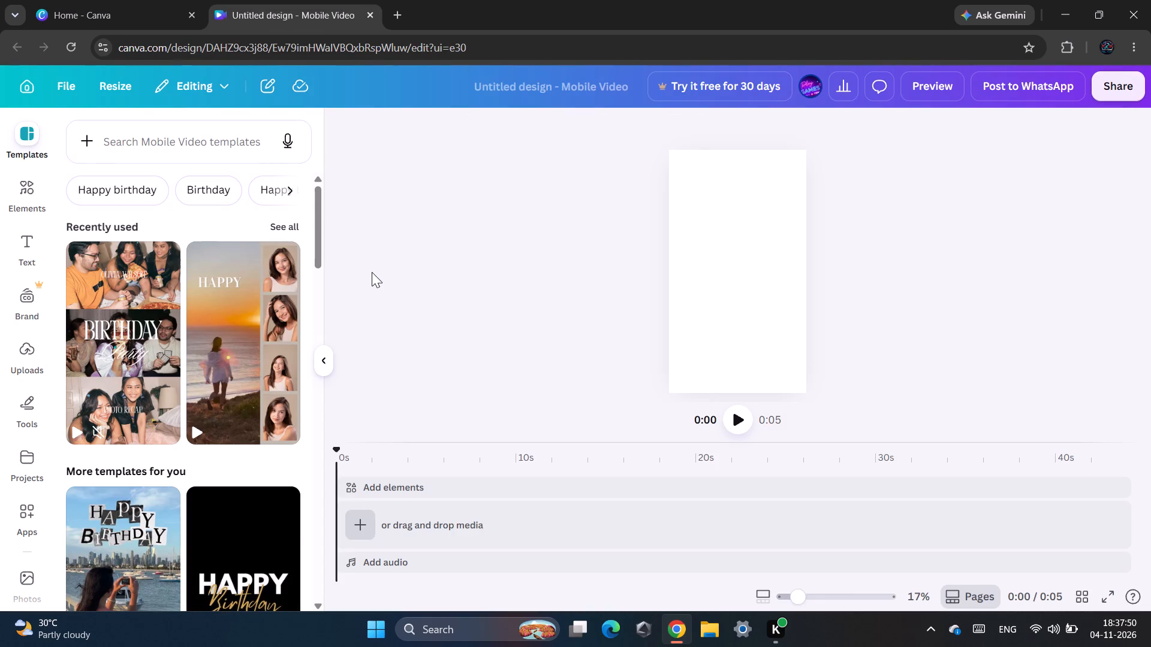
{"action": "double_click", "coordinate": [247, 323]}
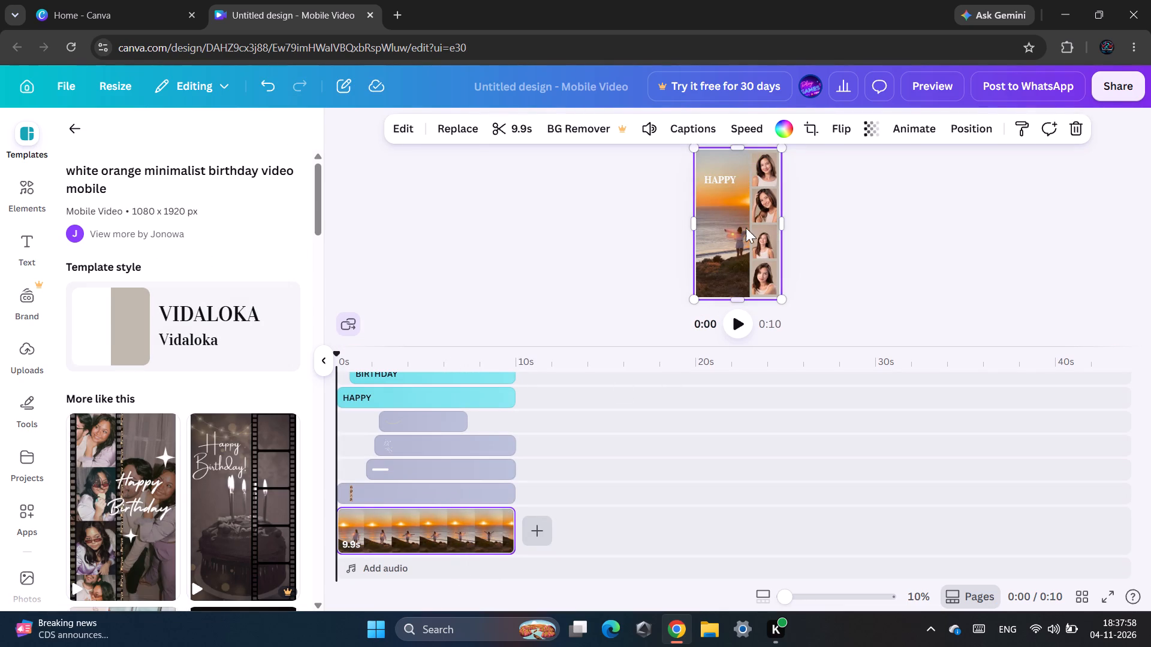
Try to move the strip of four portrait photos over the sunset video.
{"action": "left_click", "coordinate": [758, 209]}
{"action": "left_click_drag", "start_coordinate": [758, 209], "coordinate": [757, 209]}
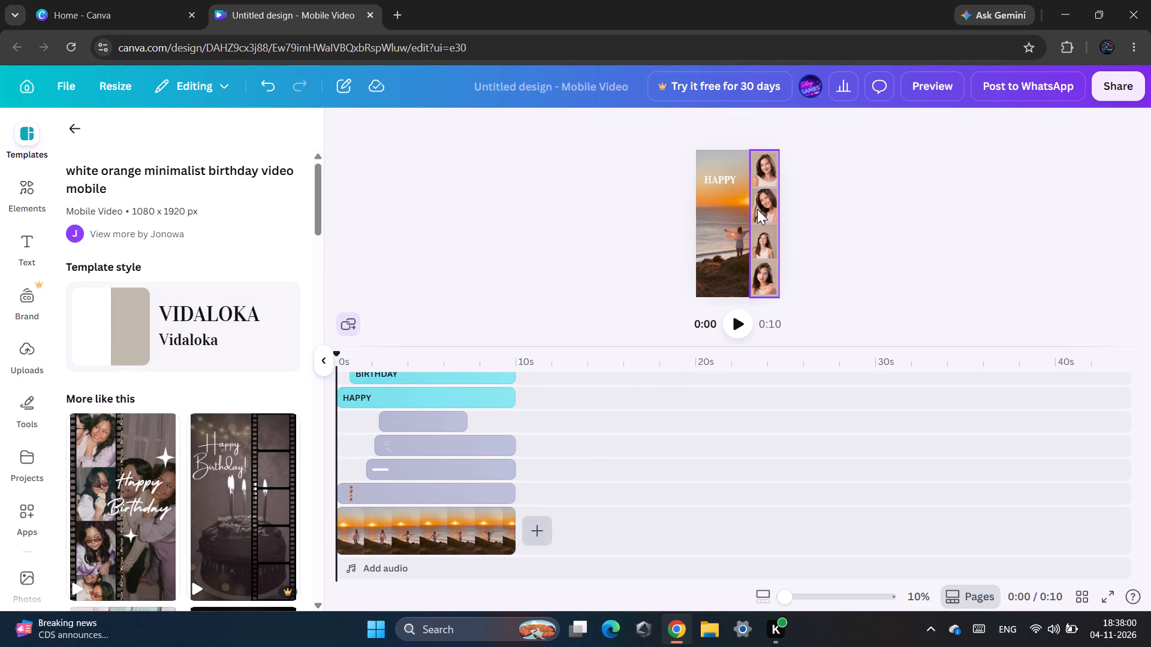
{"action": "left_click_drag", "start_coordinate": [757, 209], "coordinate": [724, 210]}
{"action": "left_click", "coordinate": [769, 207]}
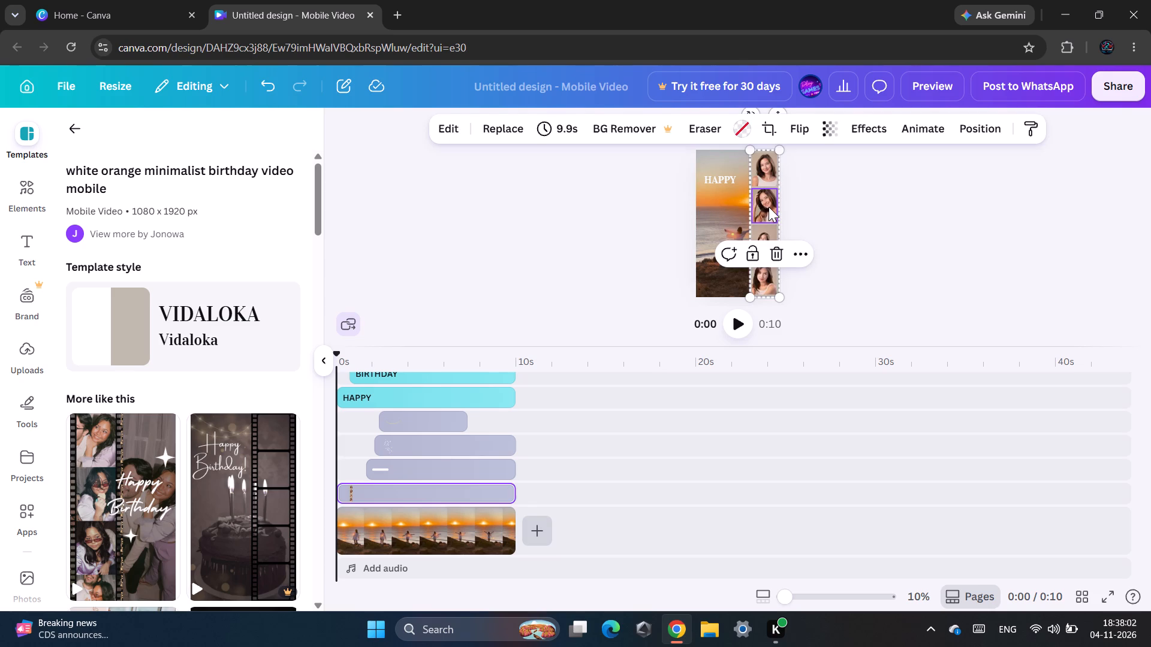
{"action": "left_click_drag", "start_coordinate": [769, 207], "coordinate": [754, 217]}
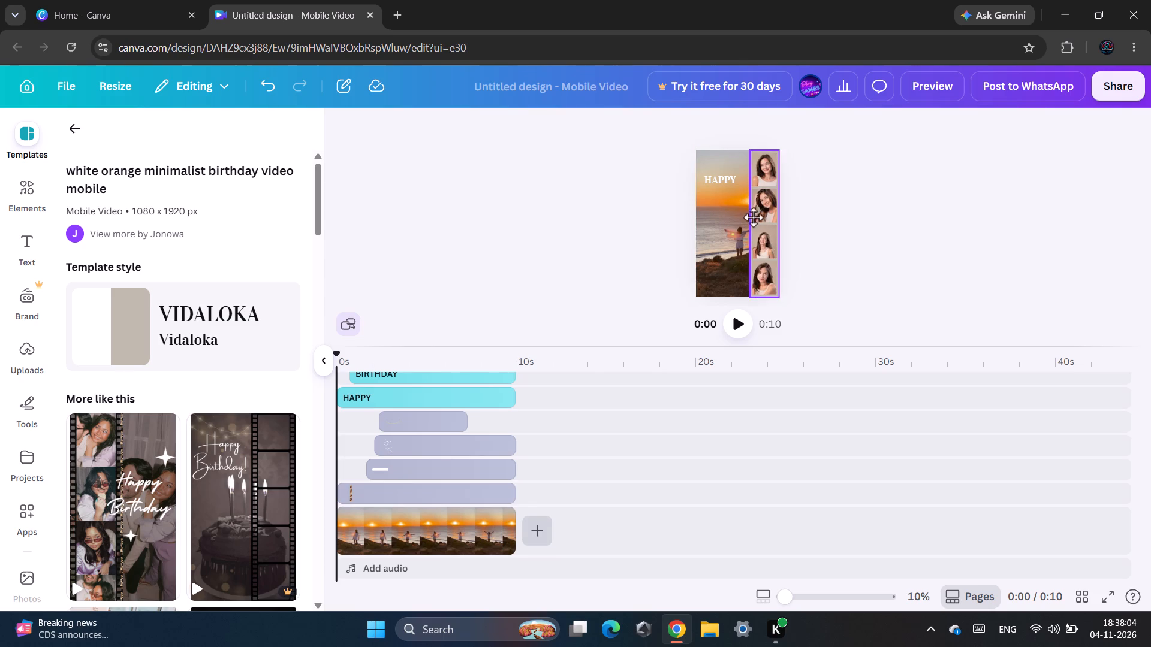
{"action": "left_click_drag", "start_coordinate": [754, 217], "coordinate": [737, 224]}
Replace the HAPPY heading text with "anish".
{"action": "left_click", "coordinate": [433, 392]}
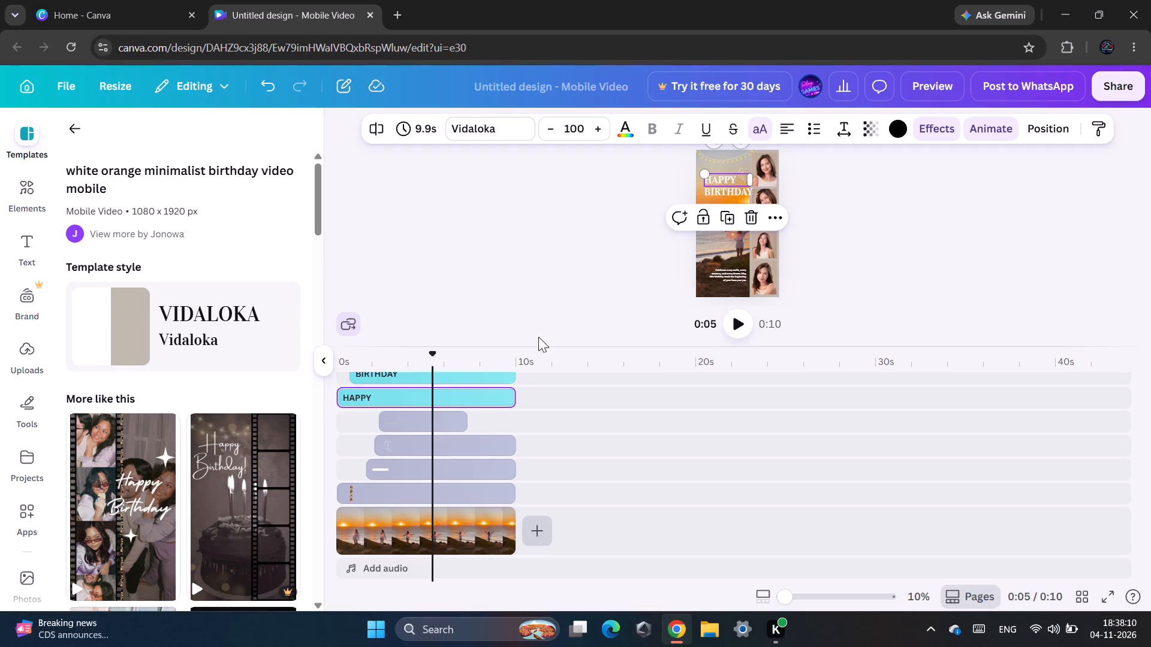
{"action": "left_click", "coordinate": [735, 177]}
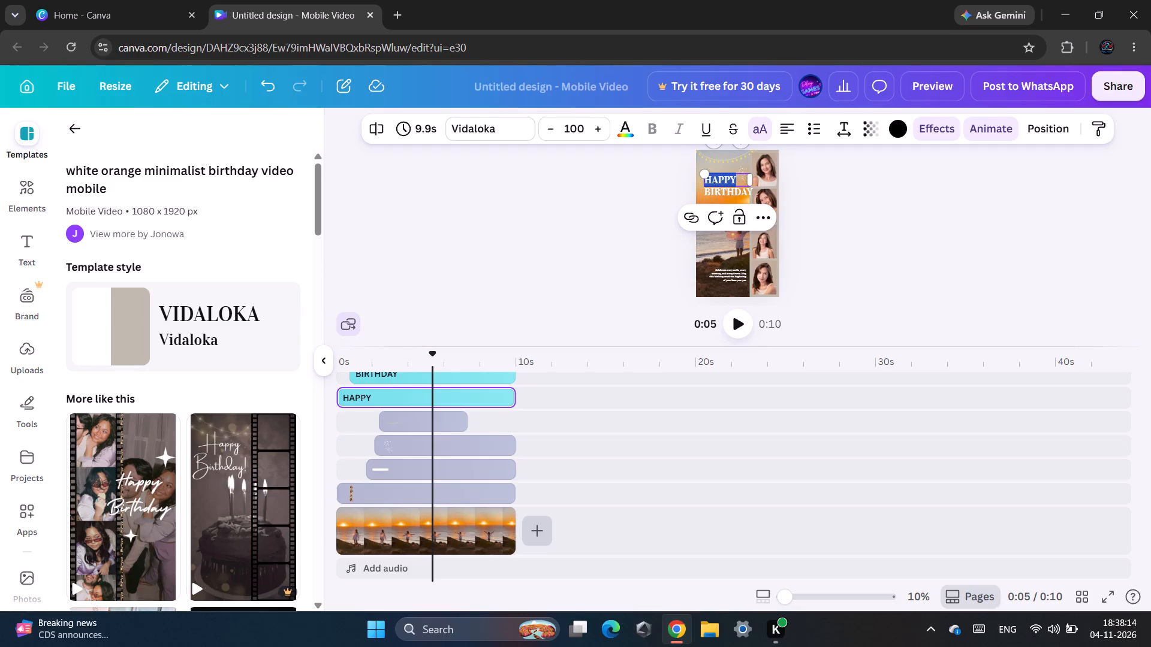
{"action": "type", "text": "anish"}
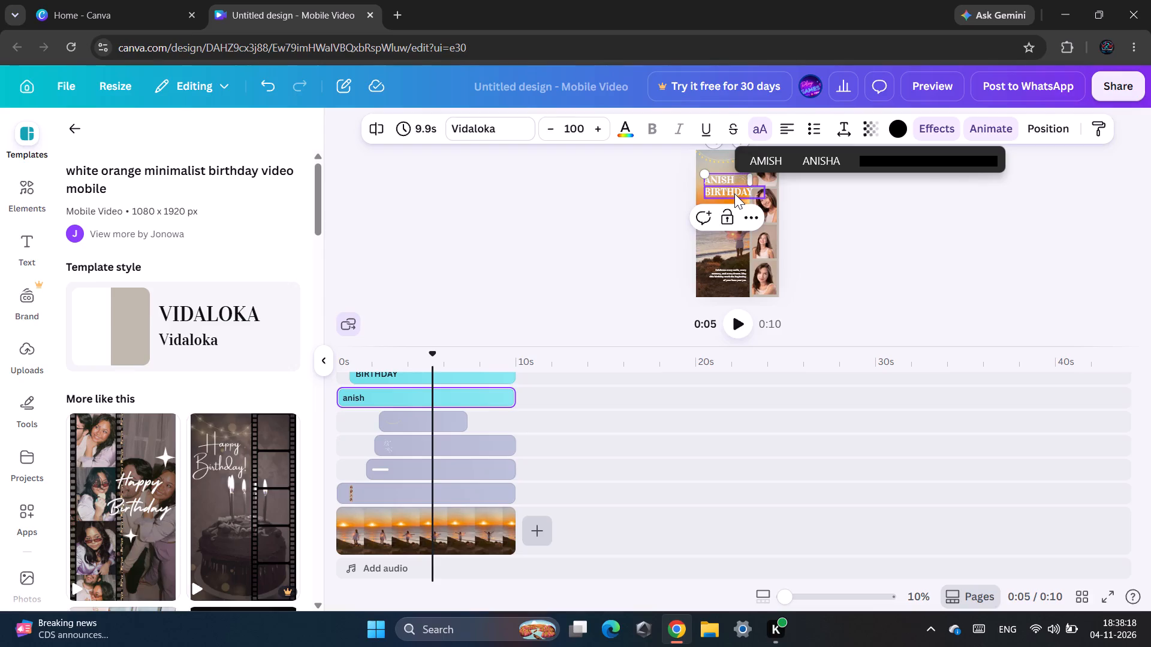
Replace the BIRTHDAY heading text with the surname followed by "girl friend".
{"action": "left_click", "coordinate": [734, 194]}
{"action": "left_click", "coordinate": [734, 194]}
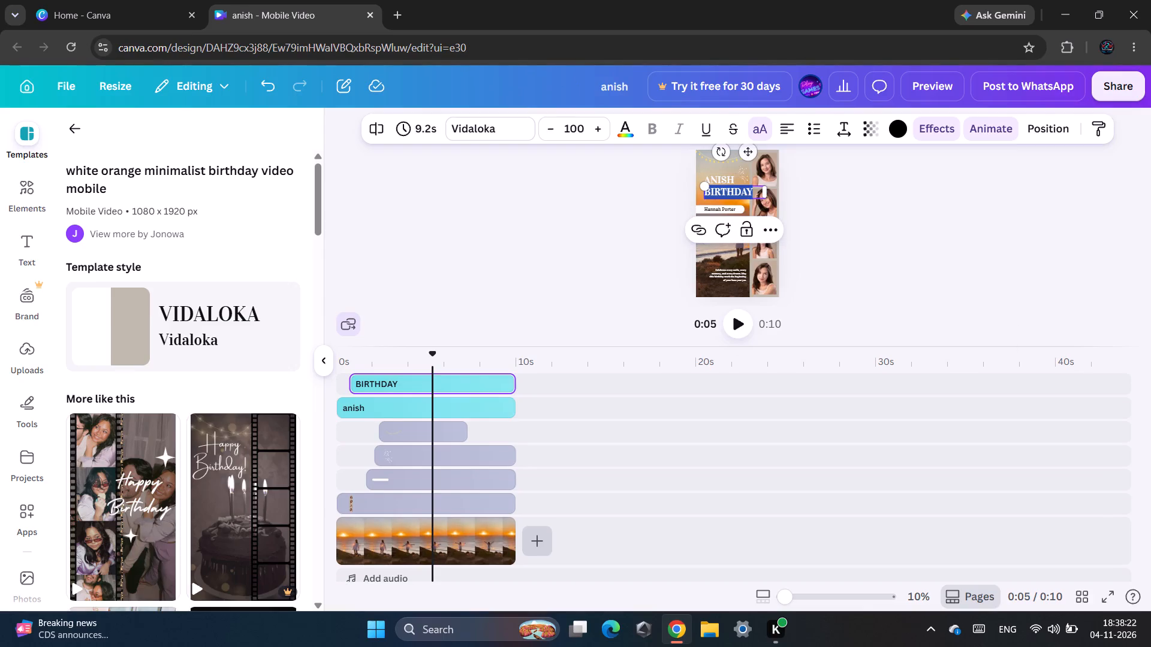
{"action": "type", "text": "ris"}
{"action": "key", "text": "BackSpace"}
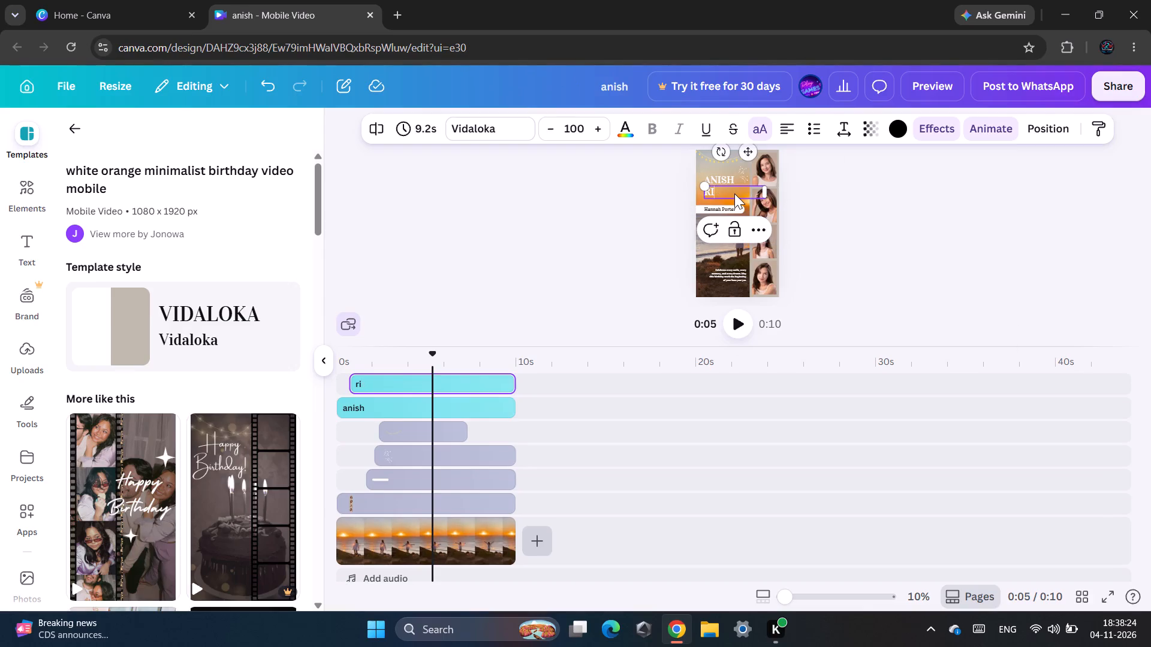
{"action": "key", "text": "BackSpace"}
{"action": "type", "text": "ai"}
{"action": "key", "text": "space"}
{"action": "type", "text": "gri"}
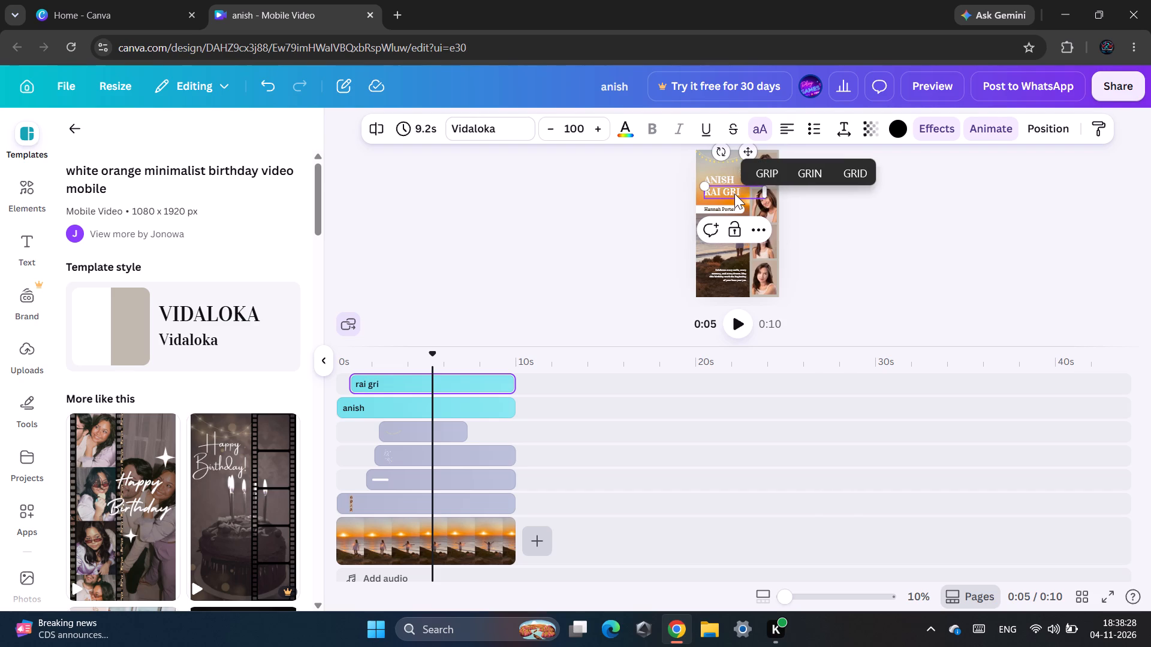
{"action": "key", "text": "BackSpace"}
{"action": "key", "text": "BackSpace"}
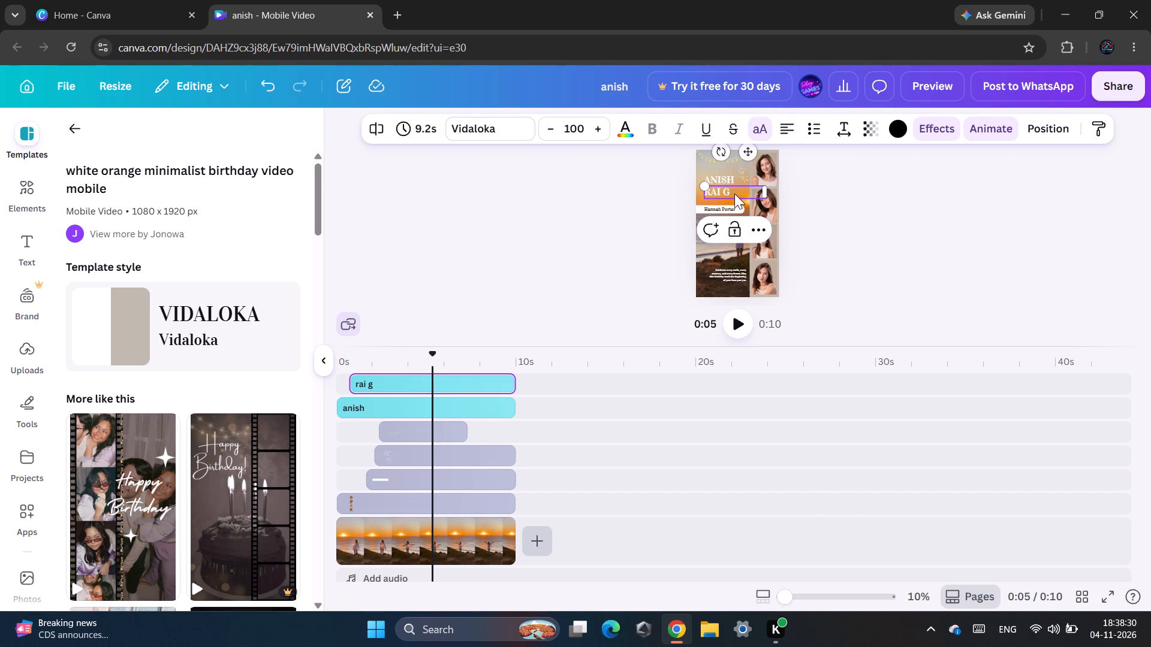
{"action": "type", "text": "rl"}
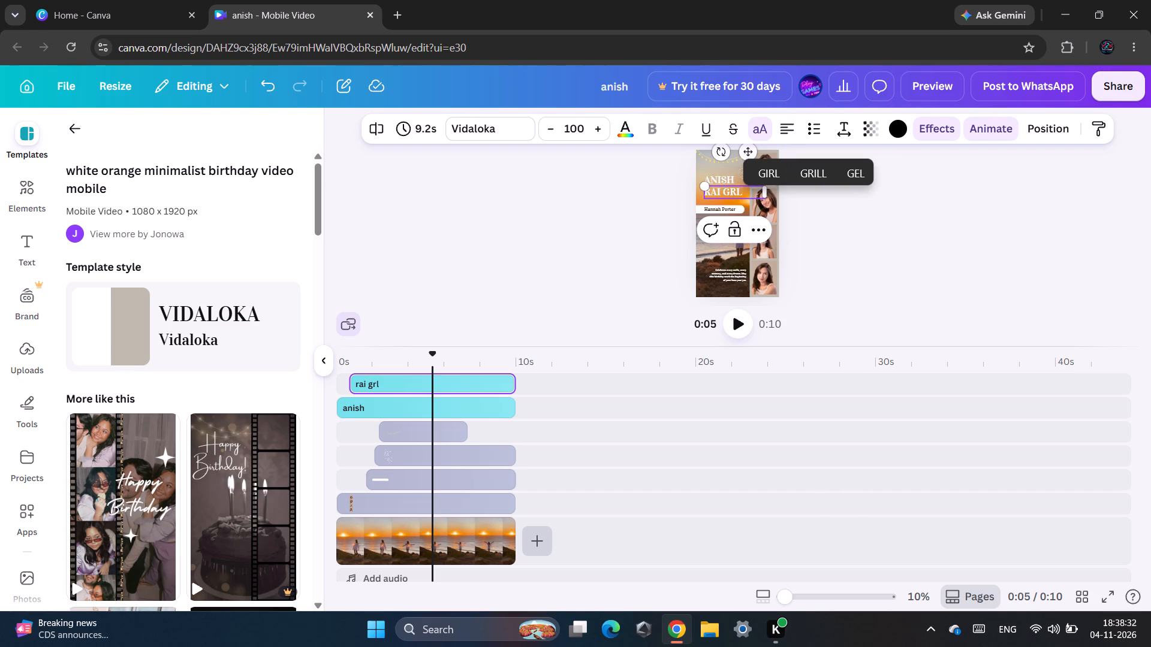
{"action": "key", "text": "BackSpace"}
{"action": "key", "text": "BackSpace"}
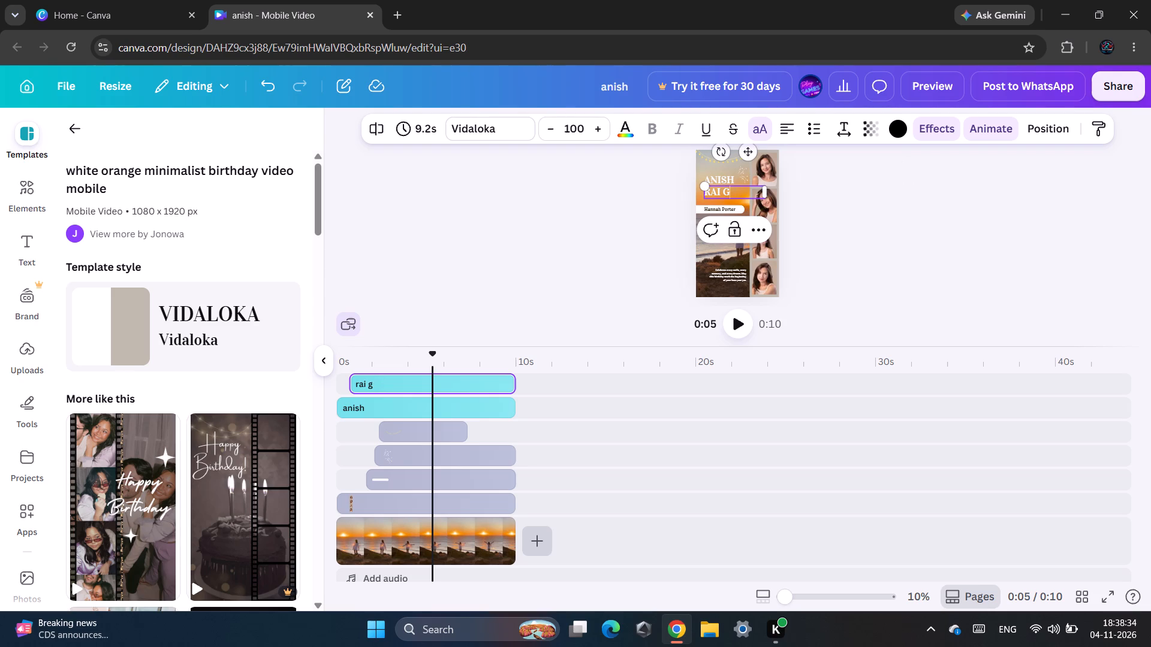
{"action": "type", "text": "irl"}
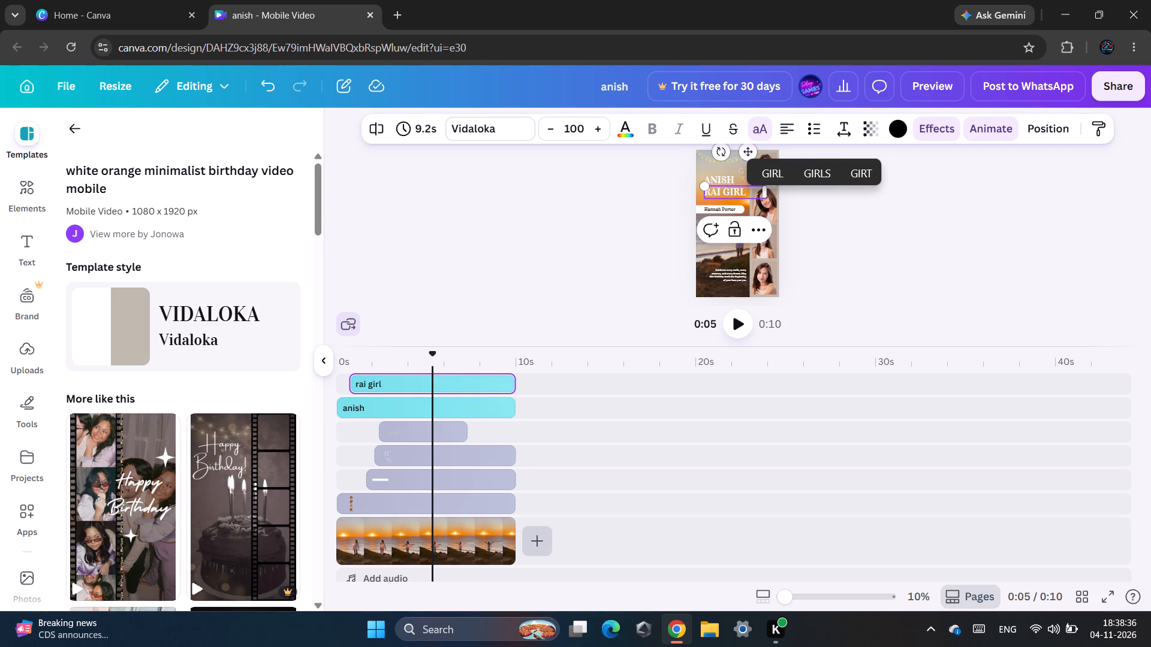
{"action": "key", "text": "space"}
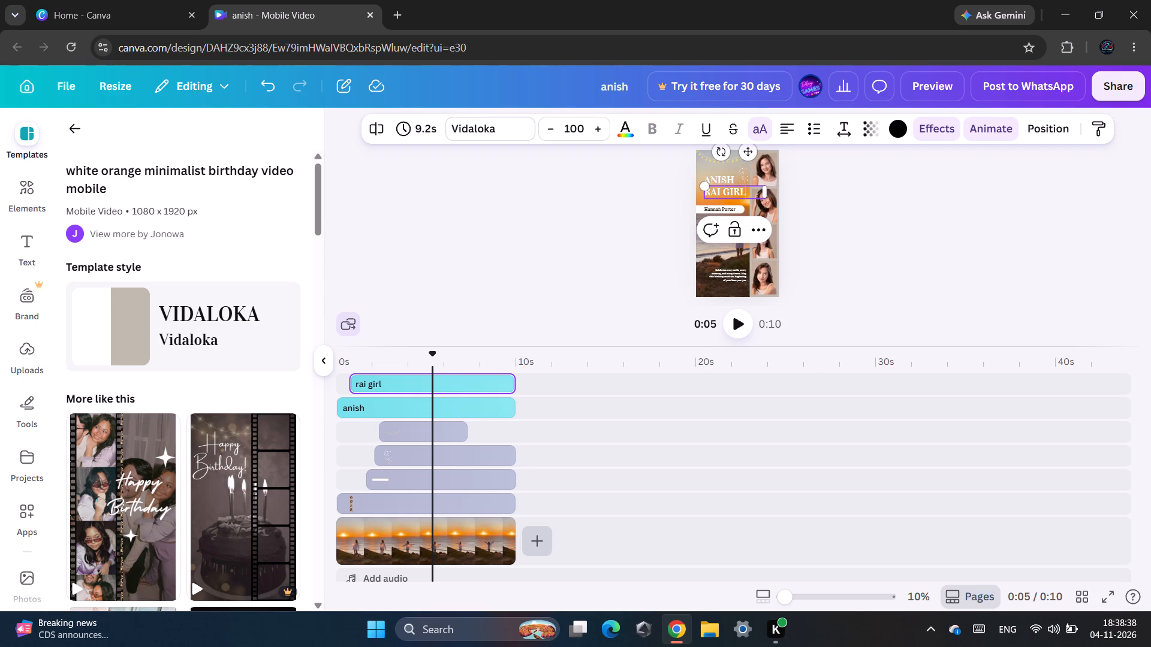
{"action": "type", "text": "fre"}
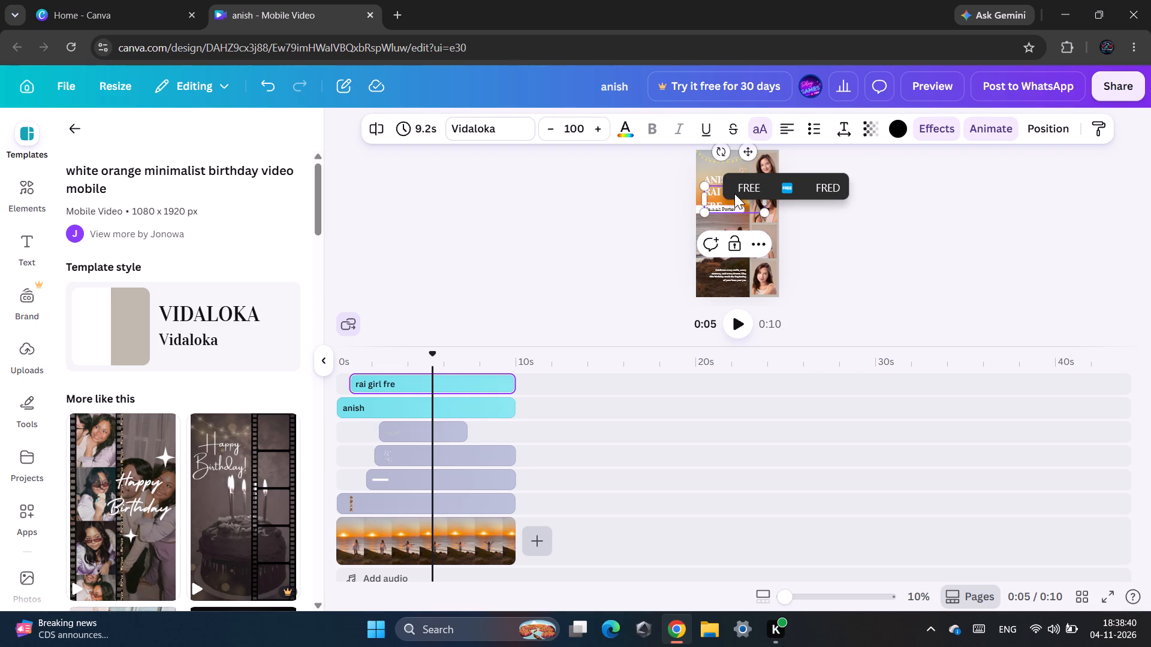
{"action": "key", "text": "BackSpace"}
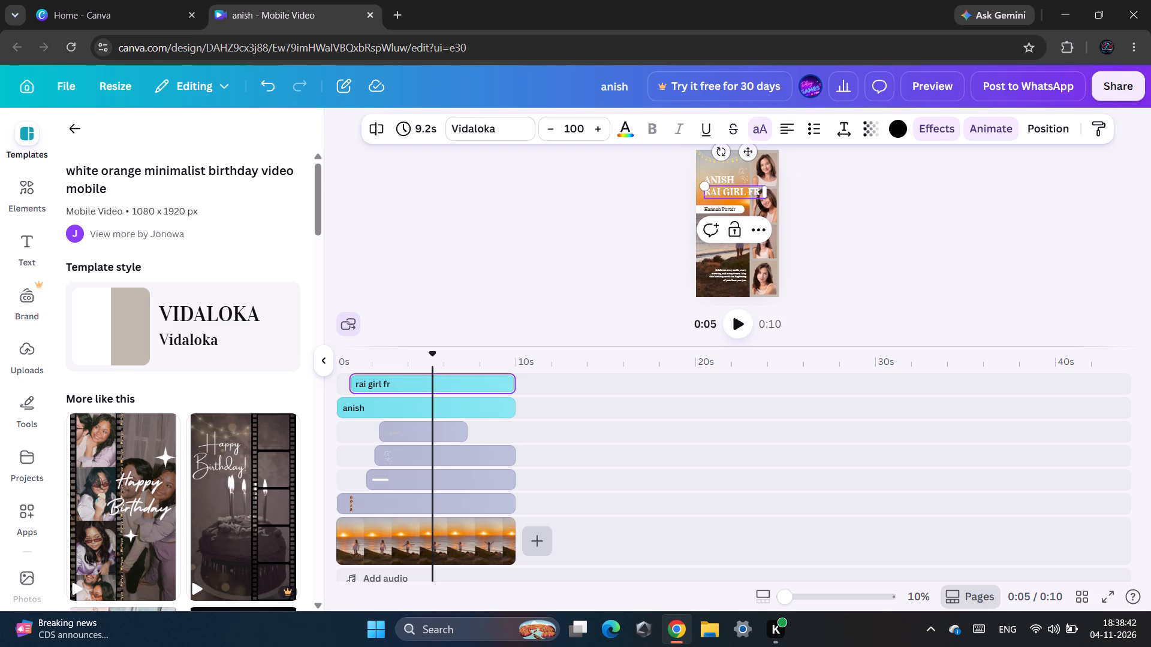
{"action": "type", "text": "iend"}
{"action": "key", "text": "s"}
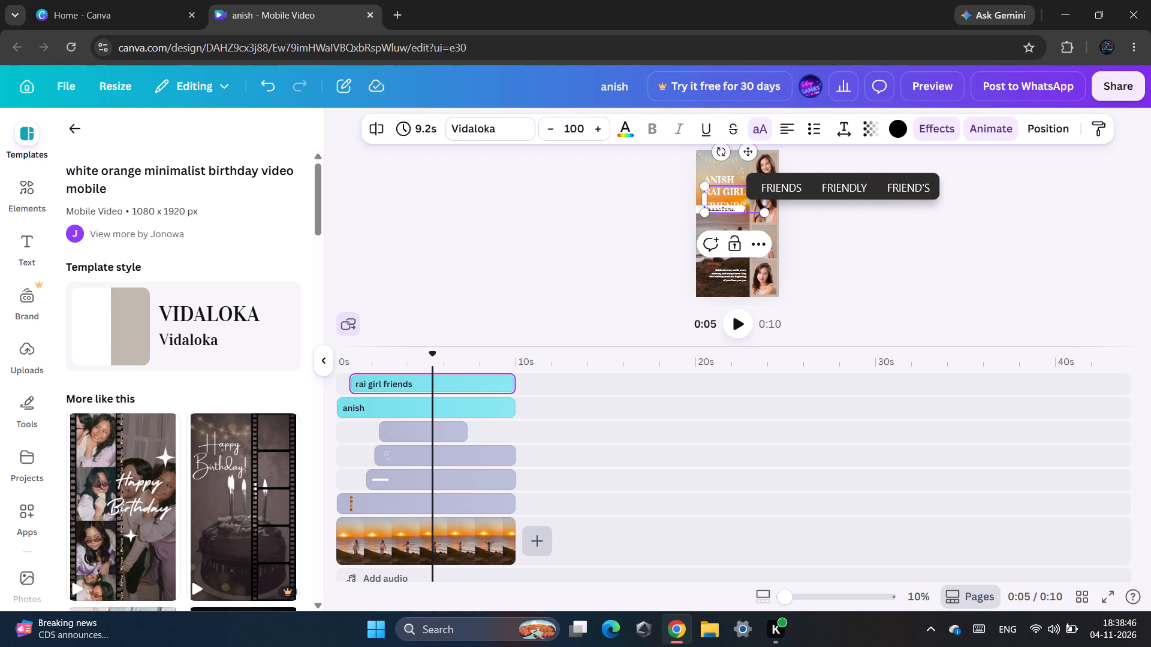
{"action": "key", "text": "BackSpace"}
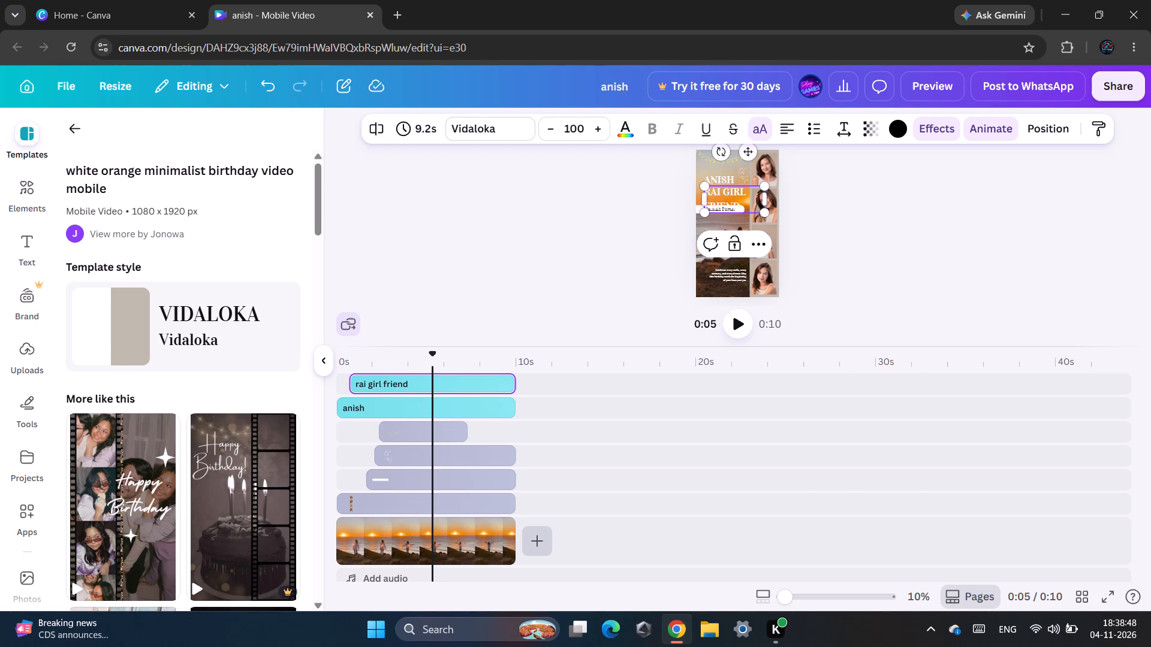
{"action": "left_click", "coordinate": [513, 338]}
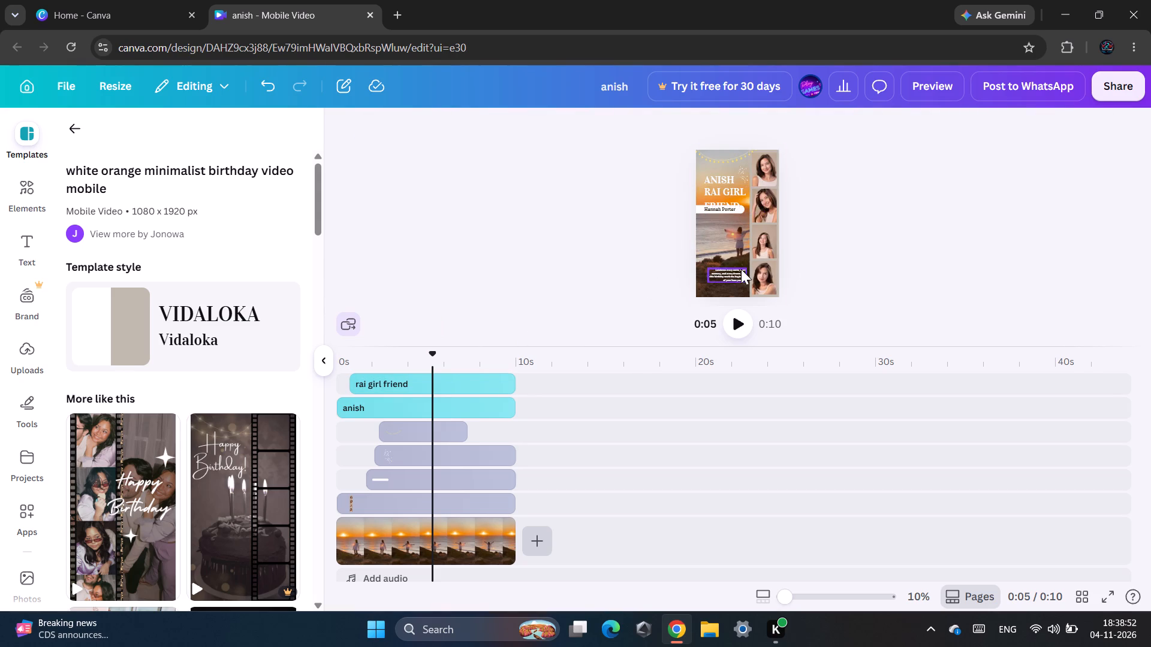
Inspect the placeholder name and "Celebrate every smile" text layers on the timeline and play the video through.
{"action": "left_click", "coordinate": [725, 209]}
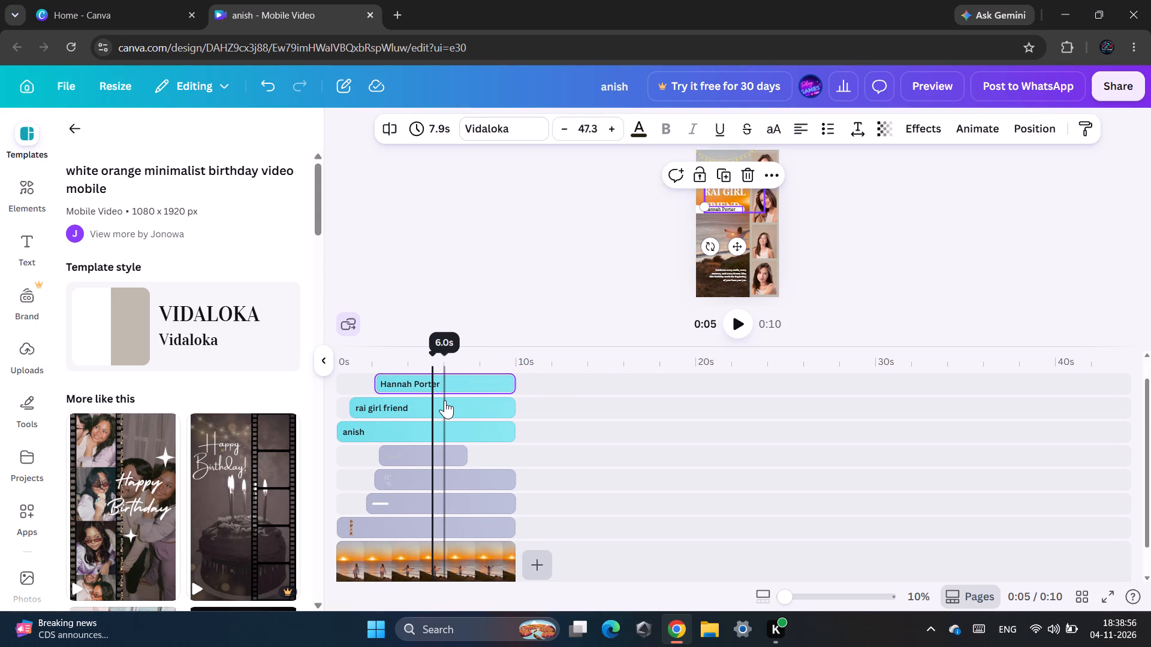
{"action": "left_click", "coordinate": [742, 280]}
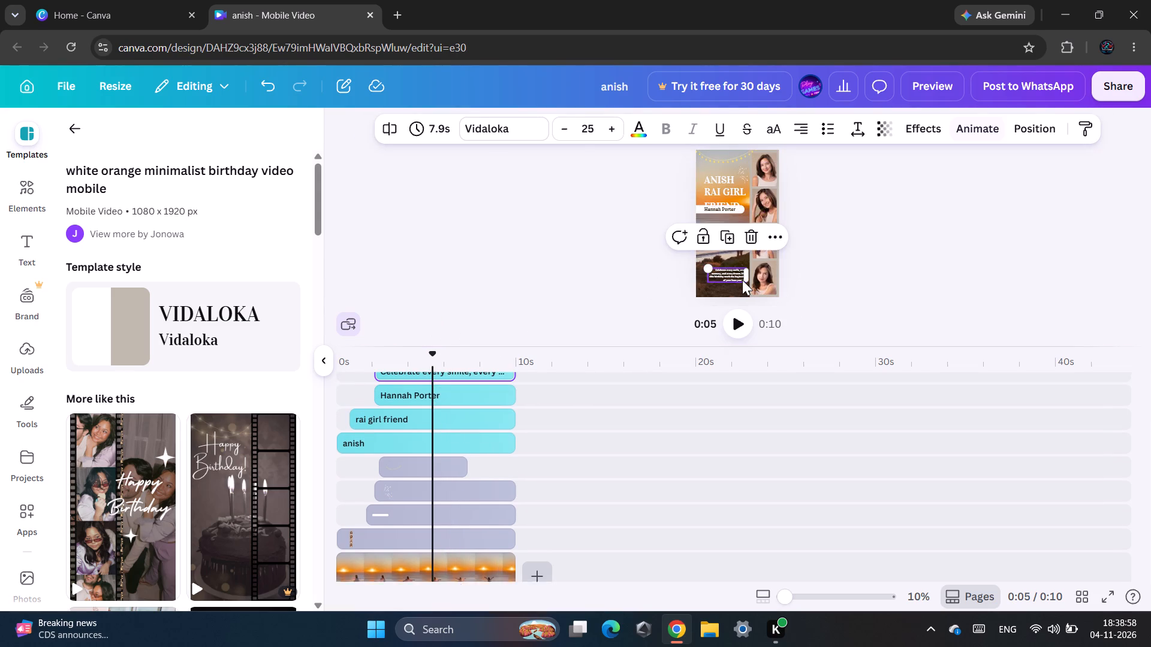
{"action": "left_click", "coordinate": [479, 374]}
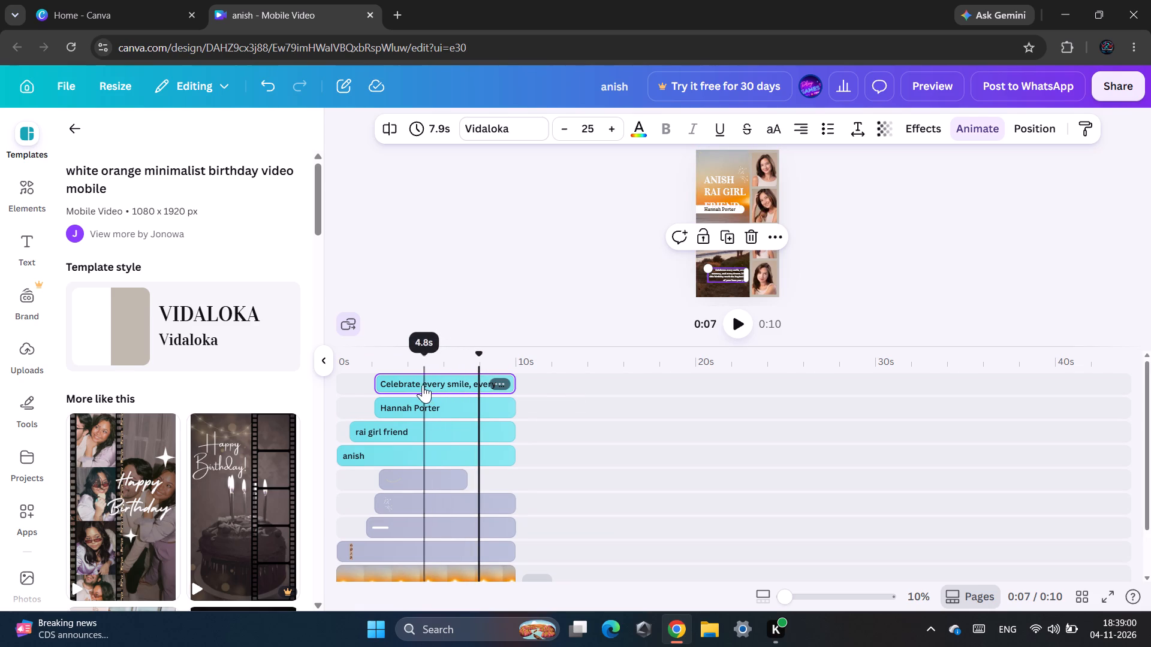
{"action": "left_click", "coordinate": [411, 381]}
{"action": "left_click", "coordinate": [343, 381]}
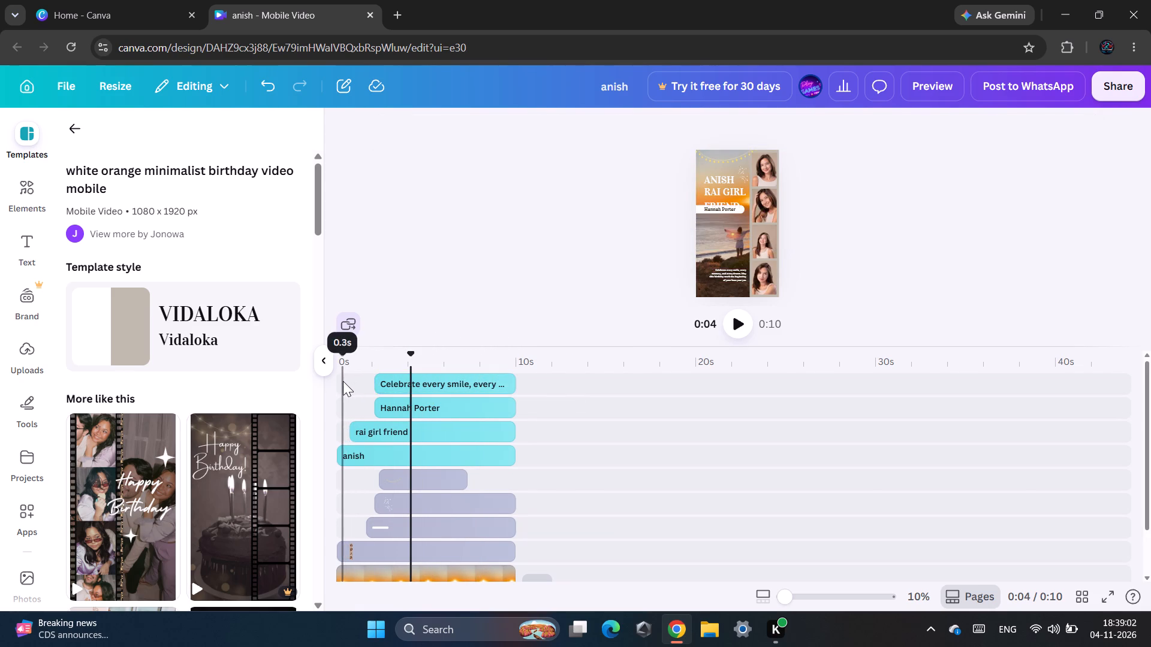
{"action": "left_click", "coordinate": [728, 324]}
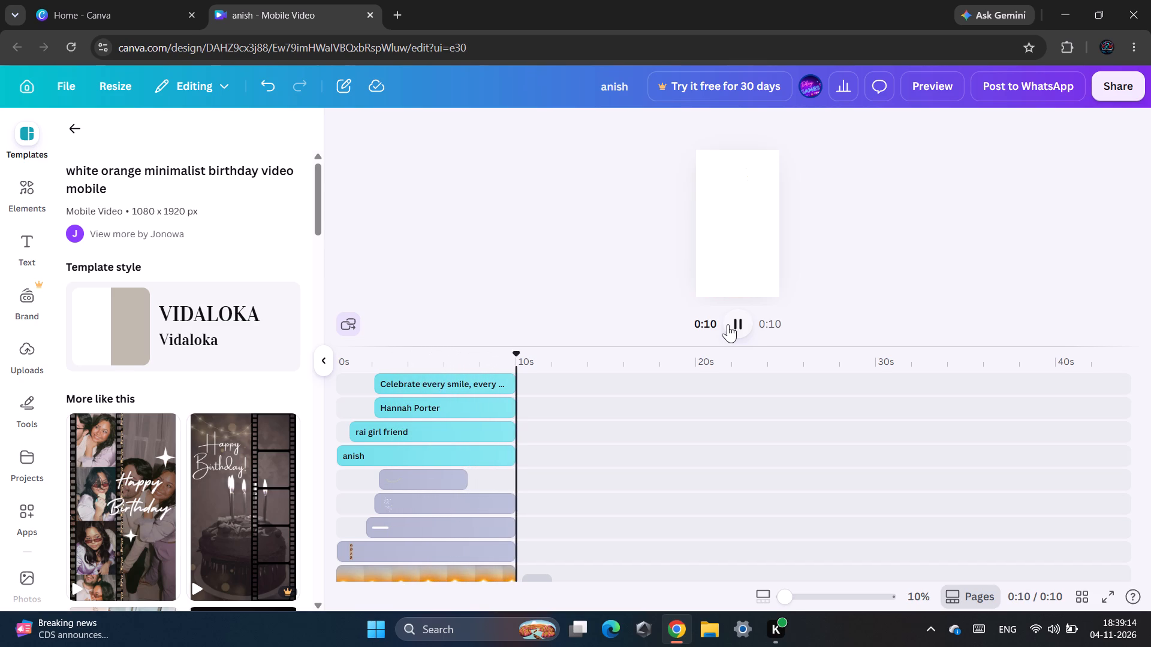
Extend the "Celebrate every smile" text clip back to the start of the timeline, for a duration of 9.9 s.
{"action": "left_click", "coordinate": [419, 382]}
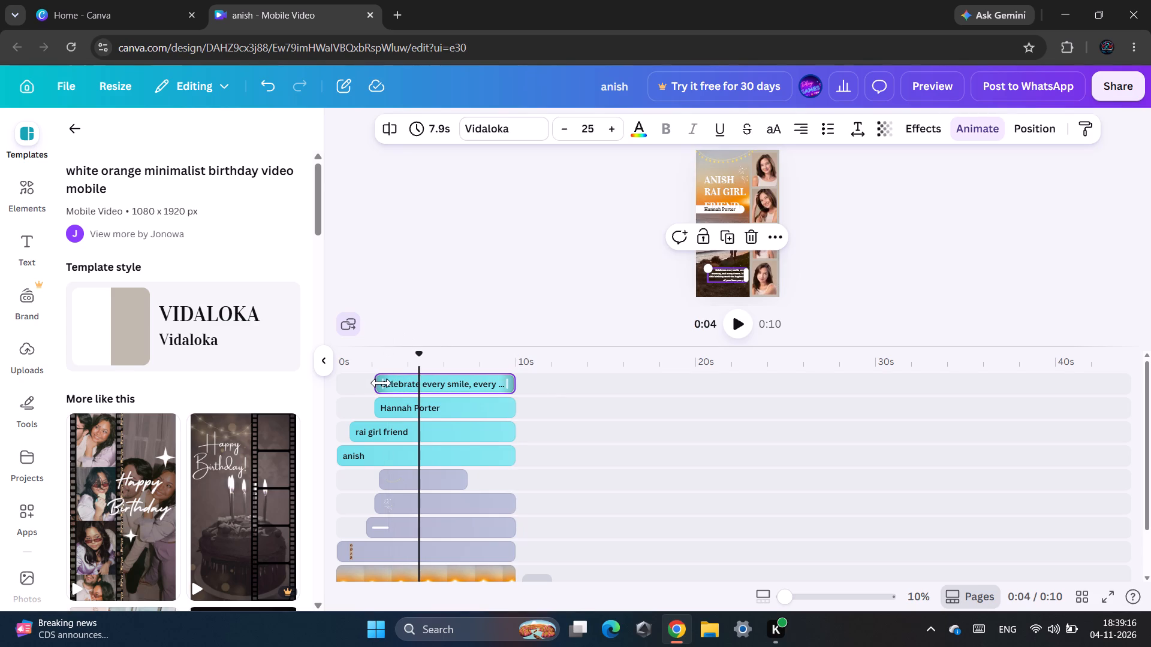
{"action": "left_click_drag", "start_coordinate": [381, 383], "coordinate": [330, 383]}
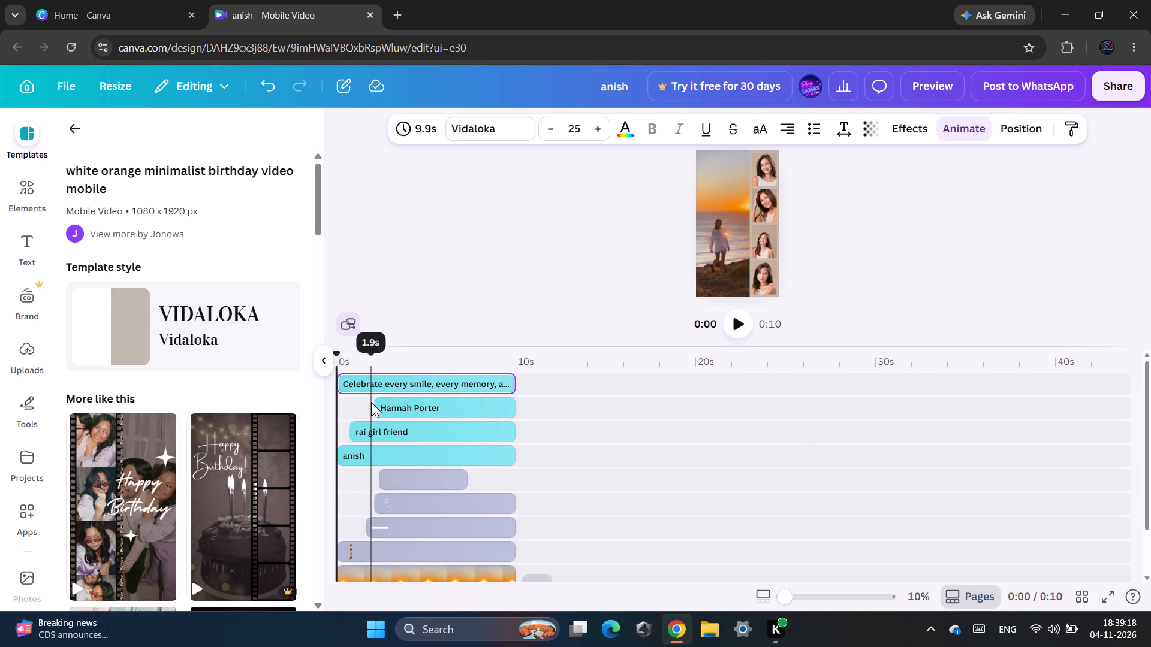
Extend the placeholder name and "girl friend" text clips back to the start of the timeline, each lasting 9.9 s.
{"action": "left_click_drag", "start_coordinate": [379, 405], "coordinate": [325, 397]}
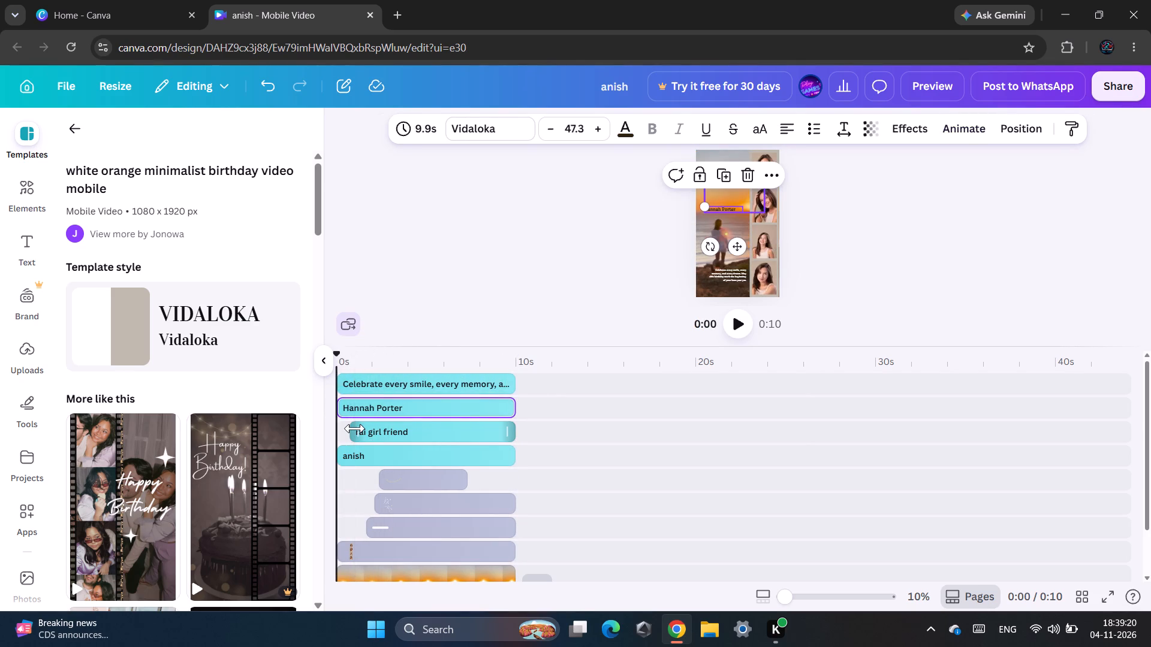
{"action": "left_click_drag", "start_coordinate": [355, 428], "coordinate": [305, 441]}
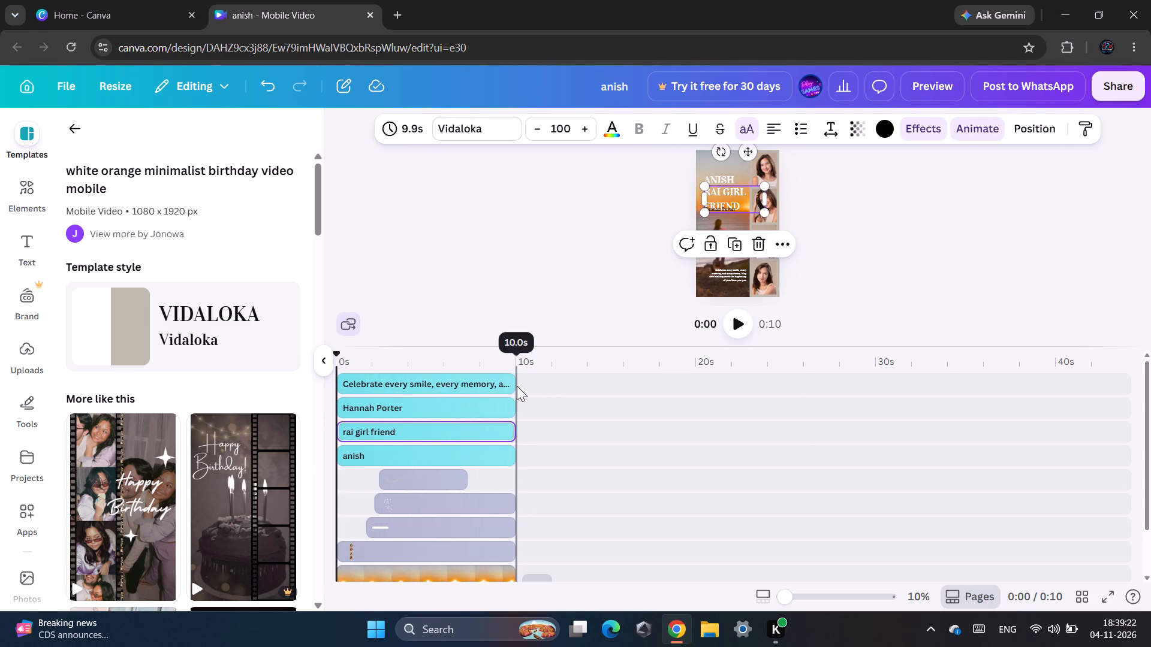
Extend the ends of all four text clips so that each has a duration of 33.9 s.
{"action": "left_click_drag", "start_coordinate": [514, 382], "coordinate": [944, 403]}
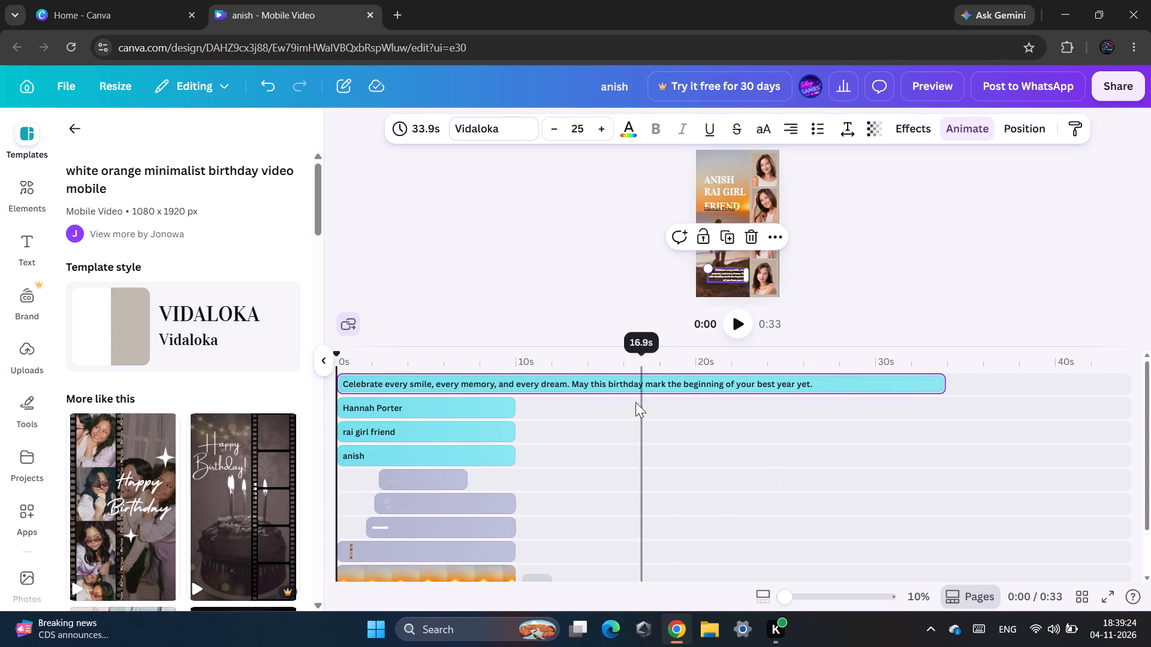
{"action": "left_click_drag", "start_coordinate": [510, 405], "coordinate": [912, 405]}
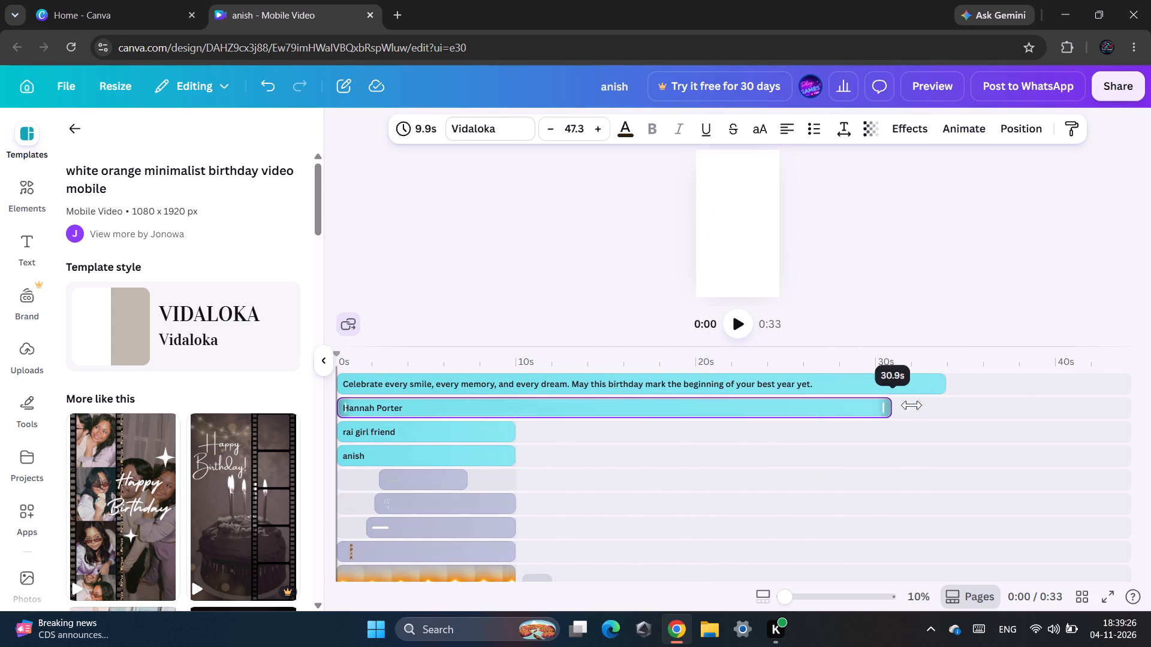
{"action": "left_click_drag", "start_coordinate": [912, 405], "coordinate": [939, 406]}
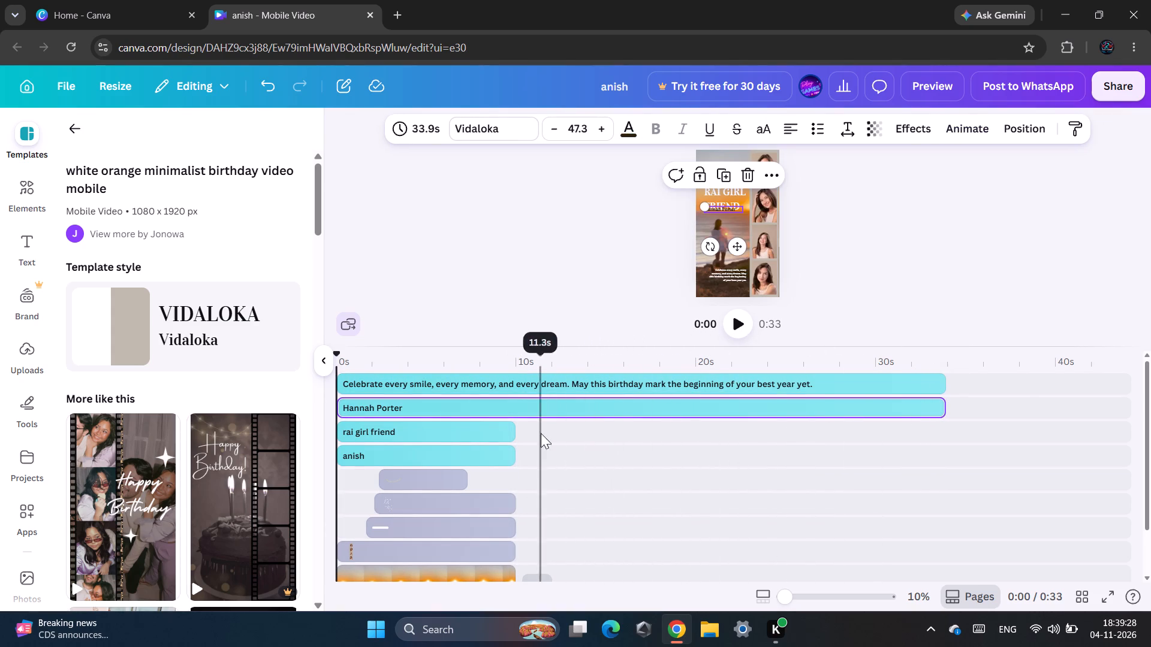
{"action": "left_click_drag", "start_coordinate": [514, 433], "coordinate": [922, 432]}
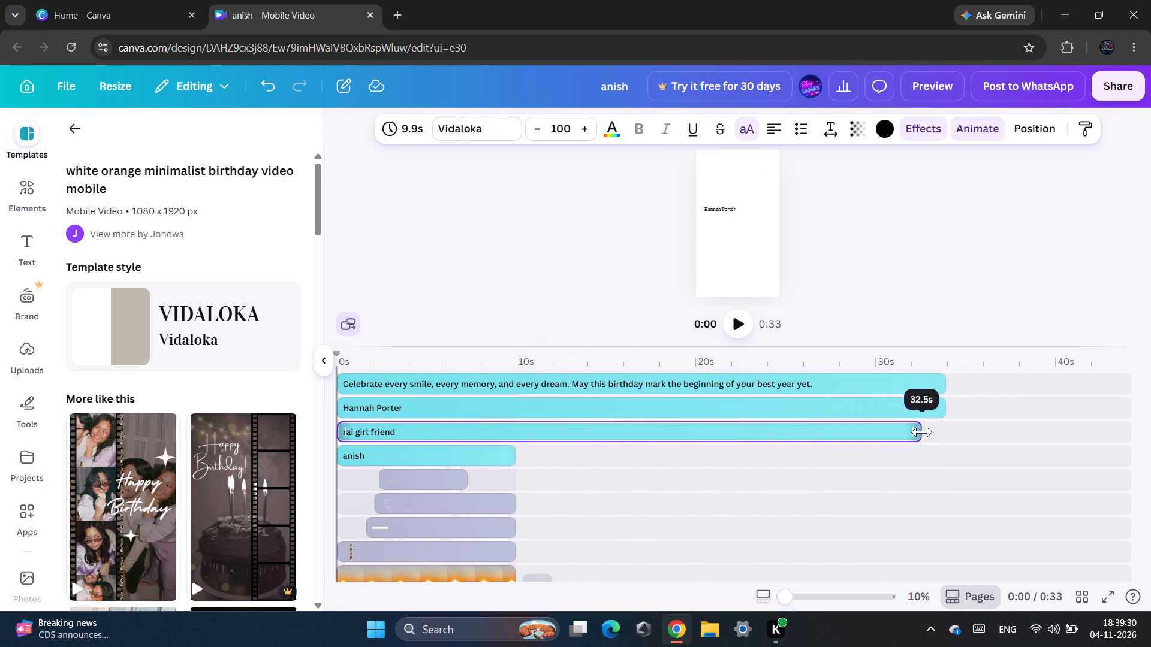
{"action": "left_click_drag", "start_coordinate": [922, 432], "coordinate": [938, 433]}
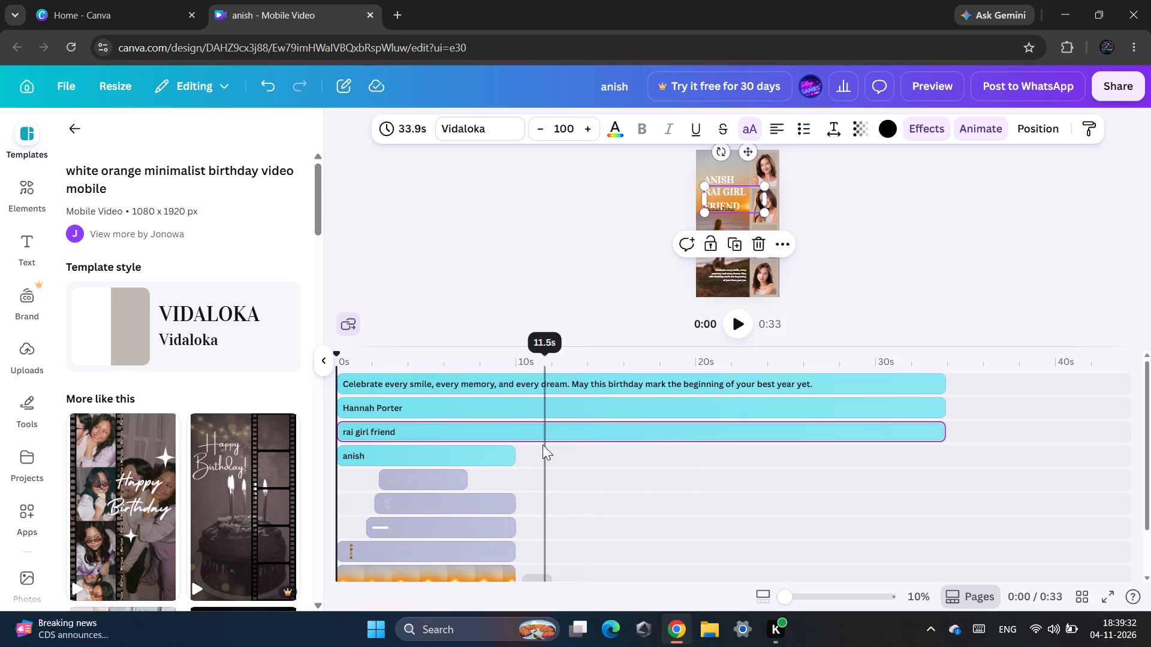
{"action": "left_click_drag", "start_coordinate": [514, 458], "coordinate": [935, 455]}
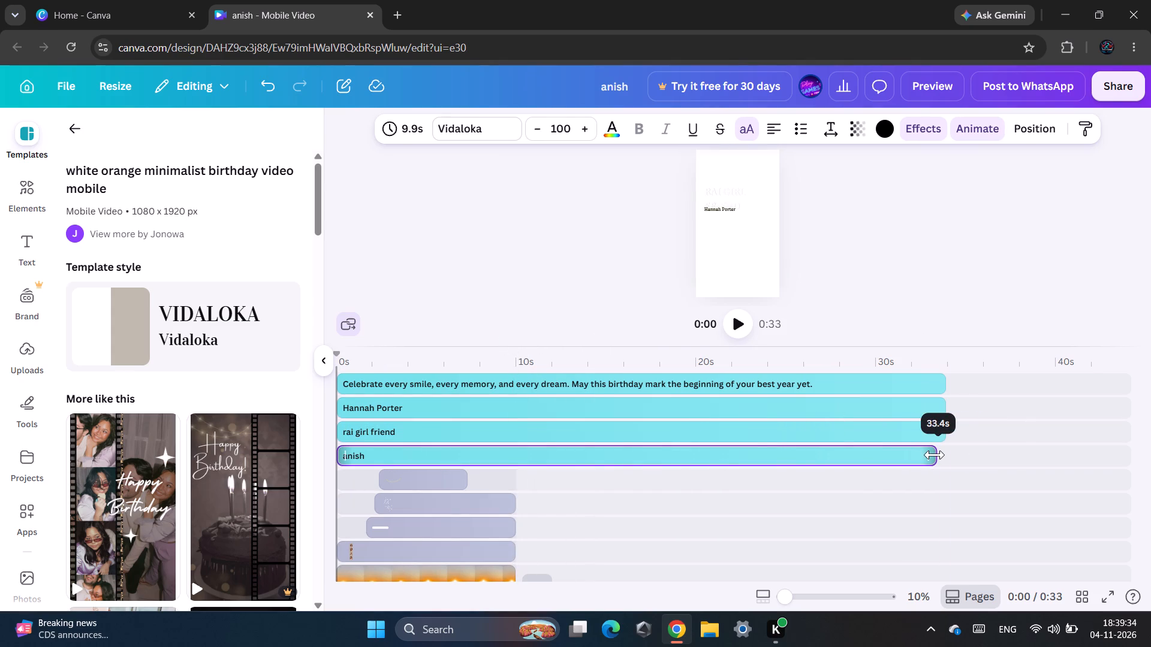
{"action": "left_click_drag", "start_coordinate": [935, 455], "coordinate": [945, 455]}
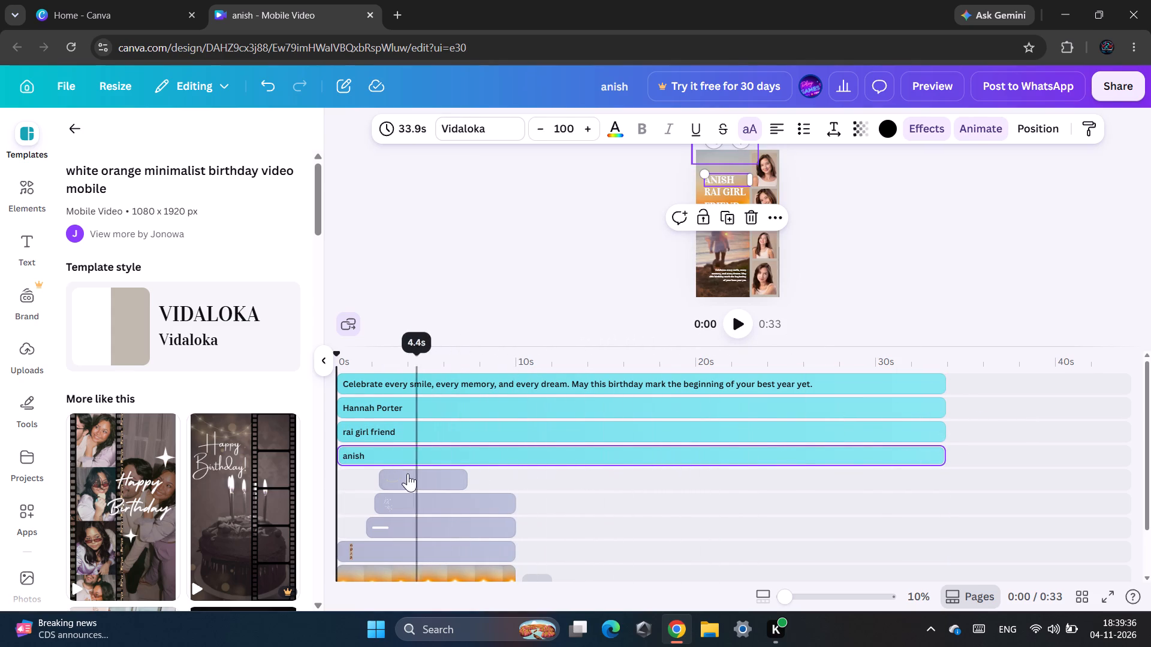
Extend the string-lights clip back to the timeline start for 7.3 s and lower the graphic within the page's top edge.
{"action": "left_click_drag", "start_coordinate": [386, 480], "coordinate": [336, 477]}
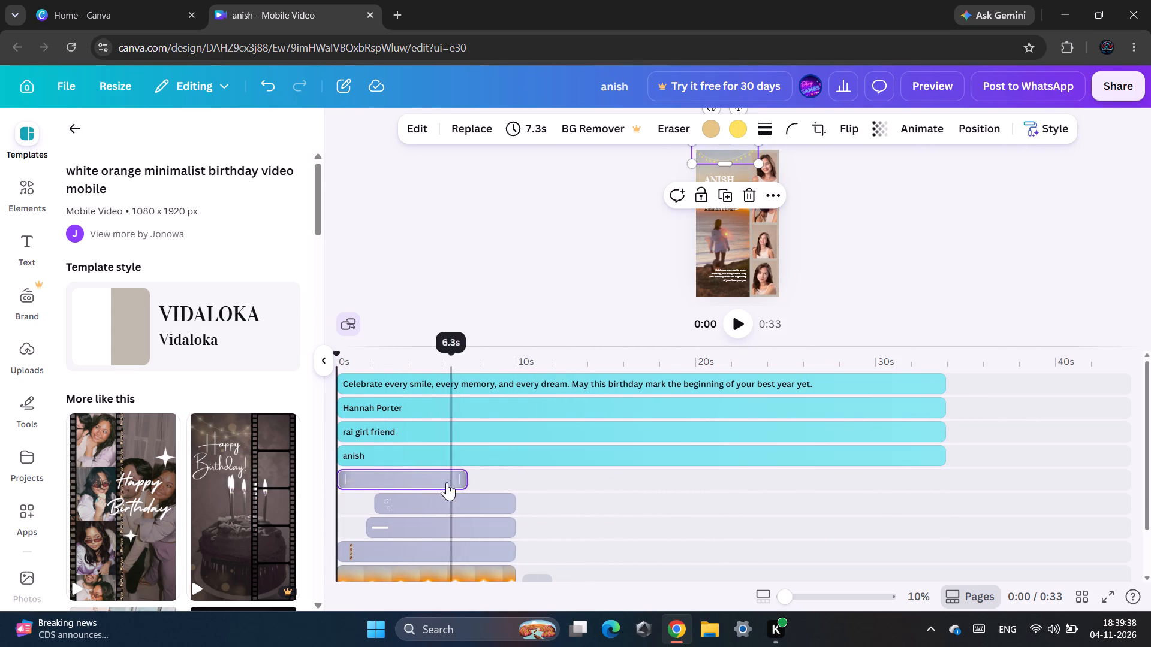
{"action": "left_click_drag", "start_coordinate": [730, 151], "coordinate": [729, 156]}
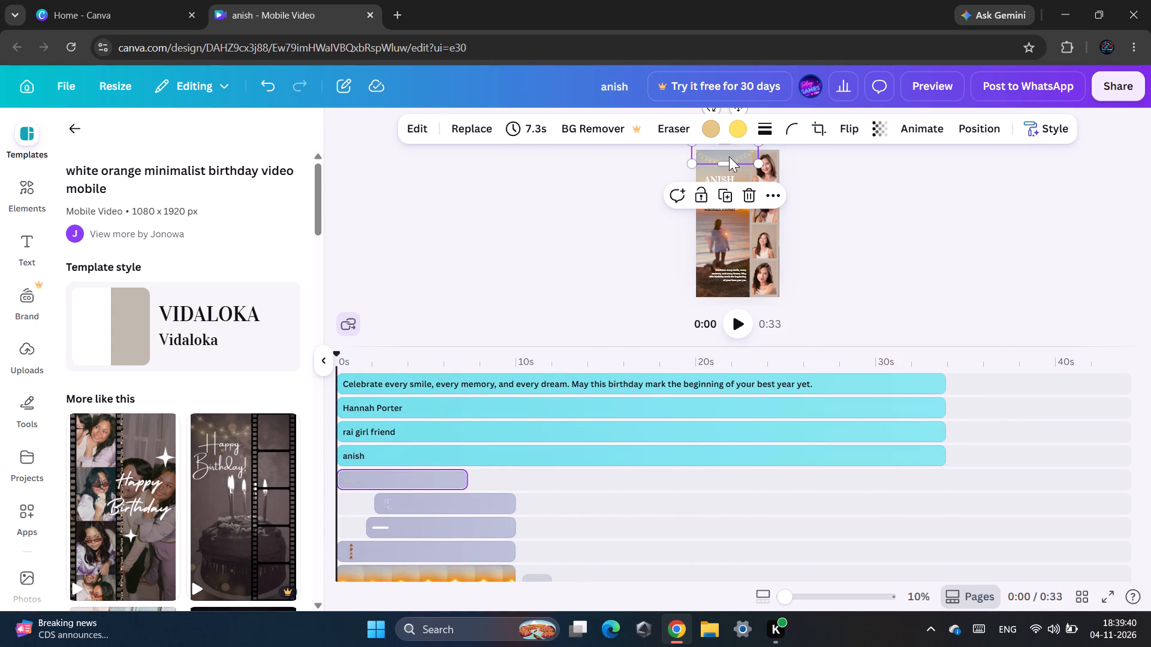
{"action": "left_click_drag", "start_coordinate": [729, 156], "coordinate": [729, 161]}
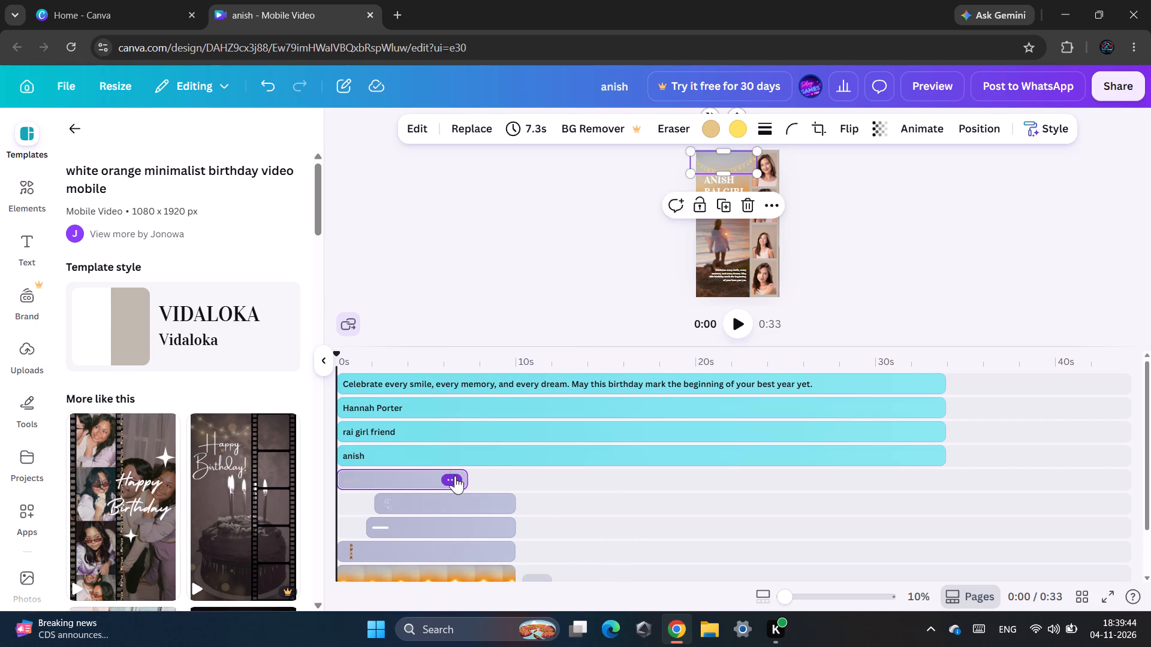
Extend the end of the string-lights clip to about 20 s.
{"action": "left_click_drag", "start_coordinate": [465, 476], "coordinate": [618, 483]}
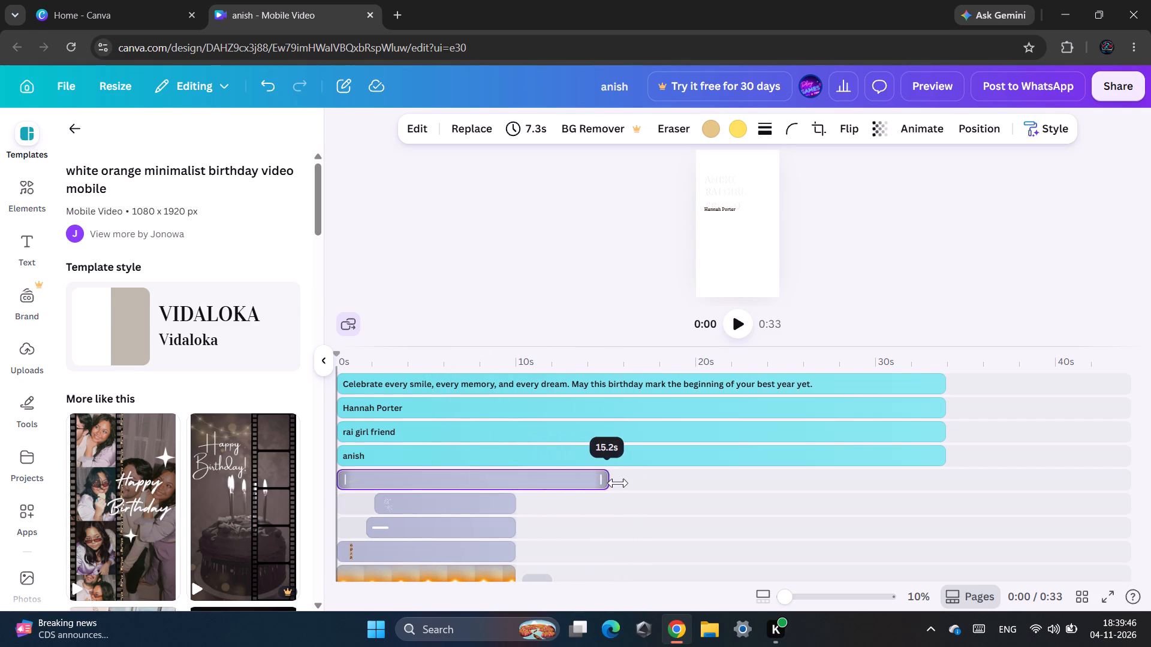
{"action": "left_click_drag", "start_coordinate": [618, 483], "coordinate": [688, 486]}
Move the small tilted decorative graphic's clip onto the string-lights track, directly after the string-lights clip.
{"action": "left_click", "coordinate": [504, 501]}
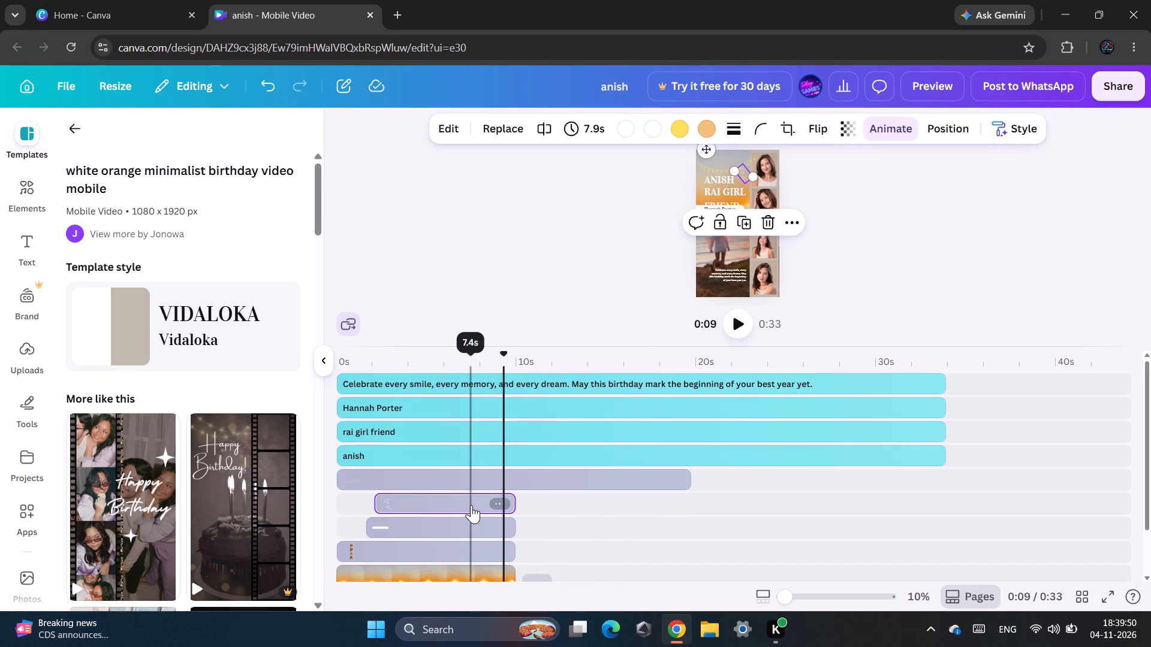
{"action": "left_click_drag", "start_coordinate": [471, 505], "coordinate": [783, 483]}
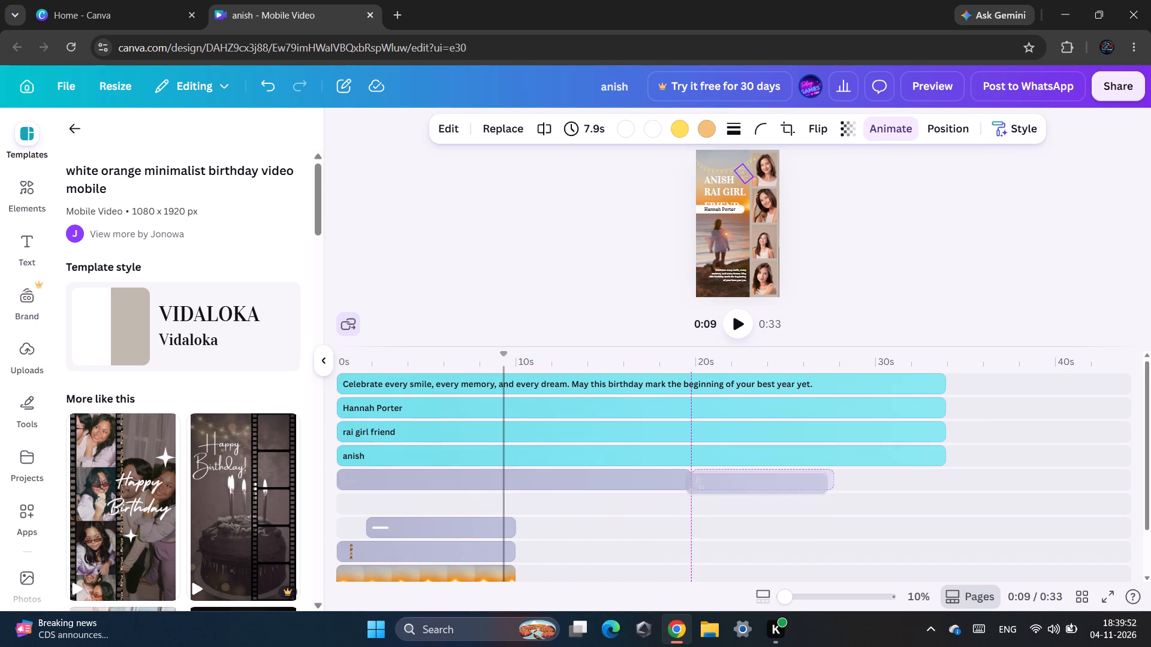
{"action": "left_click_drag", "start_coordinate": [783, 483], "coordinate": [787, 480]}
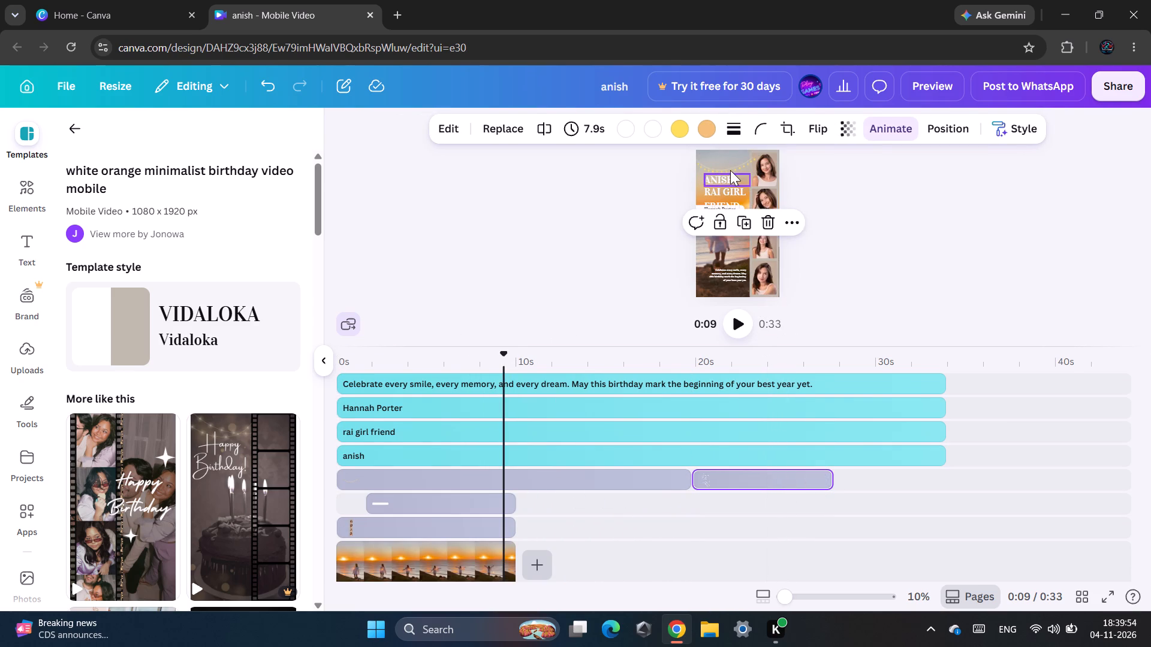
Enlarge the tilted decorative graphic over the heading area to about 949 by 621, reaching the page's left edge.
{"action": "left_click", "coordinate": [755, 472]}
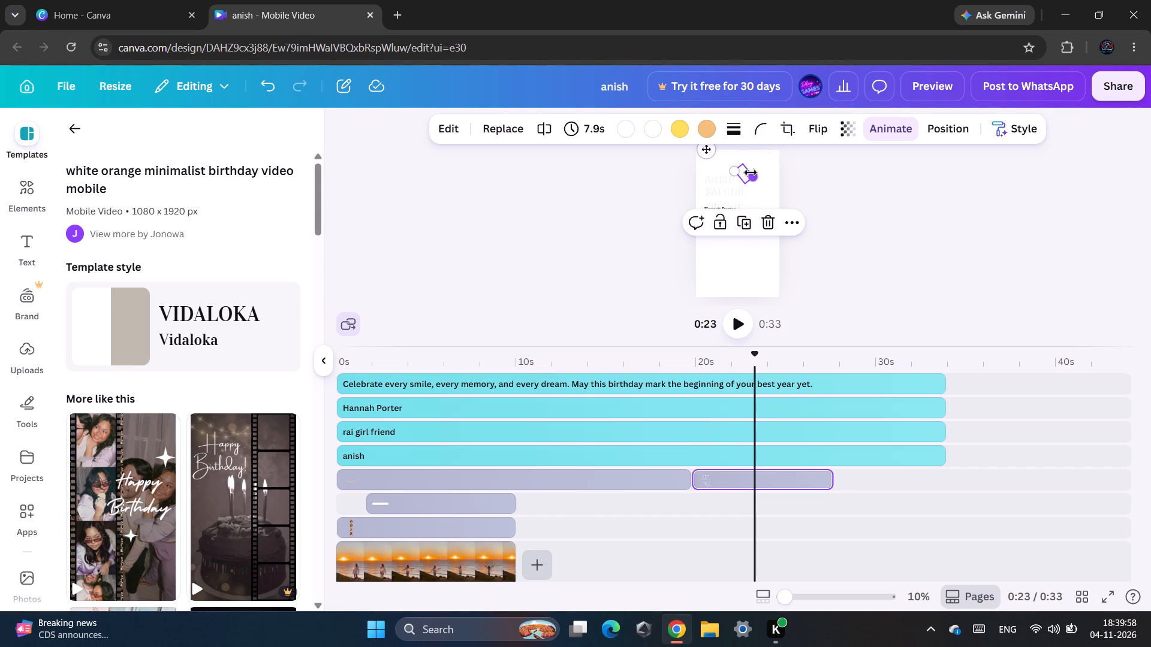
{"action": "left_click_drag", "start_coordinate": [751, 173], "coordinate": [772, 182]}
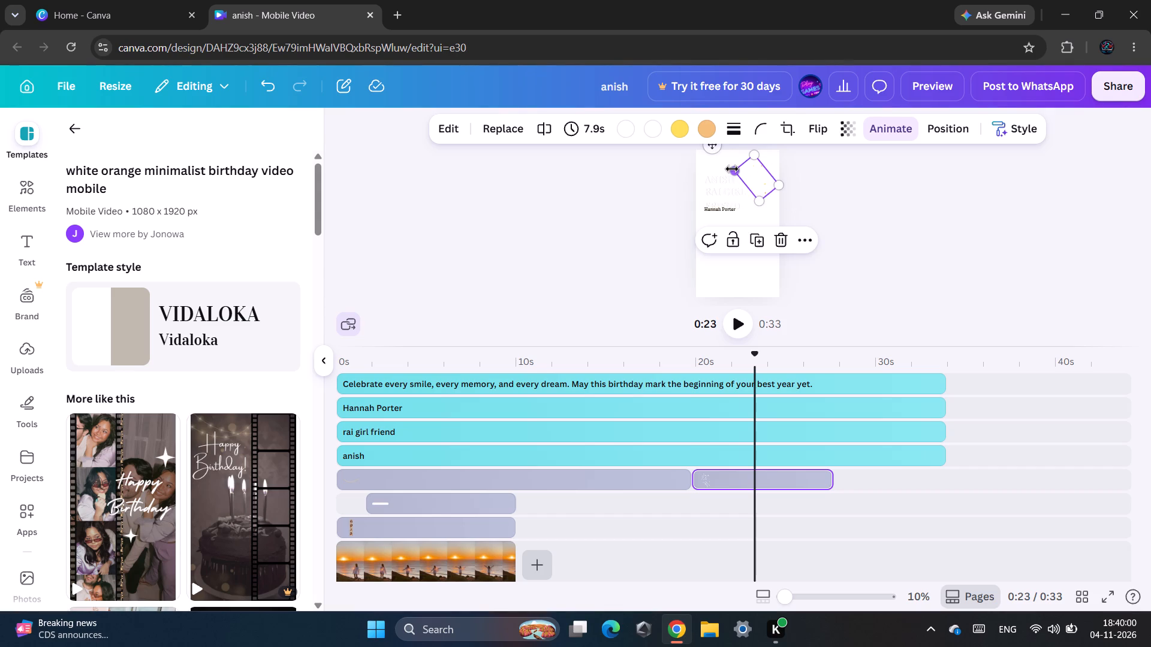
{"action": "left_click_drag", "start_coordinate": [732, 169], "coordinate": [682, 194]}
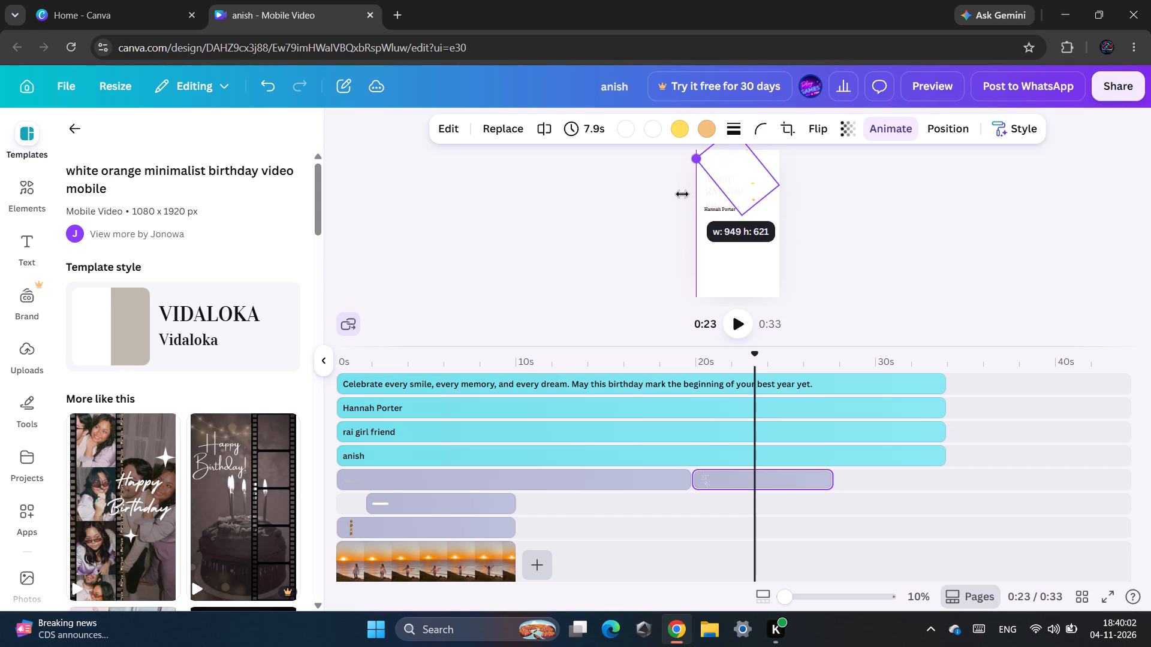
{"action": "left_click_drag", "start_coordinate": [682, 194], "coordinate": [682, 194]}
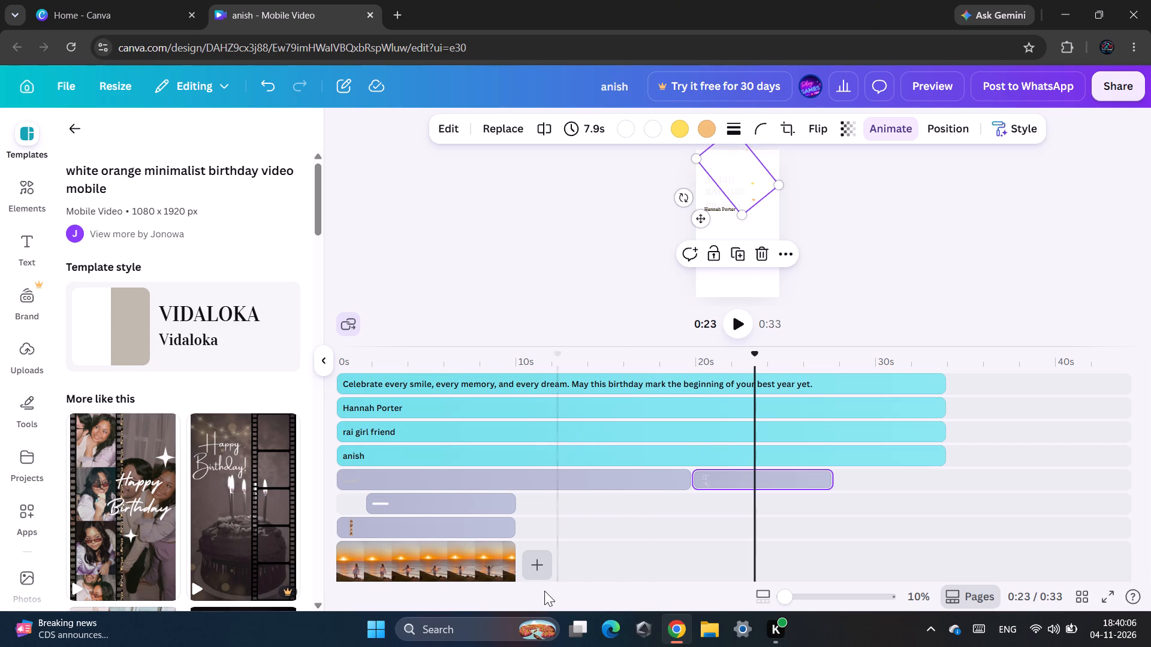
Extend the white name-label shape's clip in both directions to span the full 33.9 s of the text clips.
{"action": "left_click", "coordinate": [477, 506]}
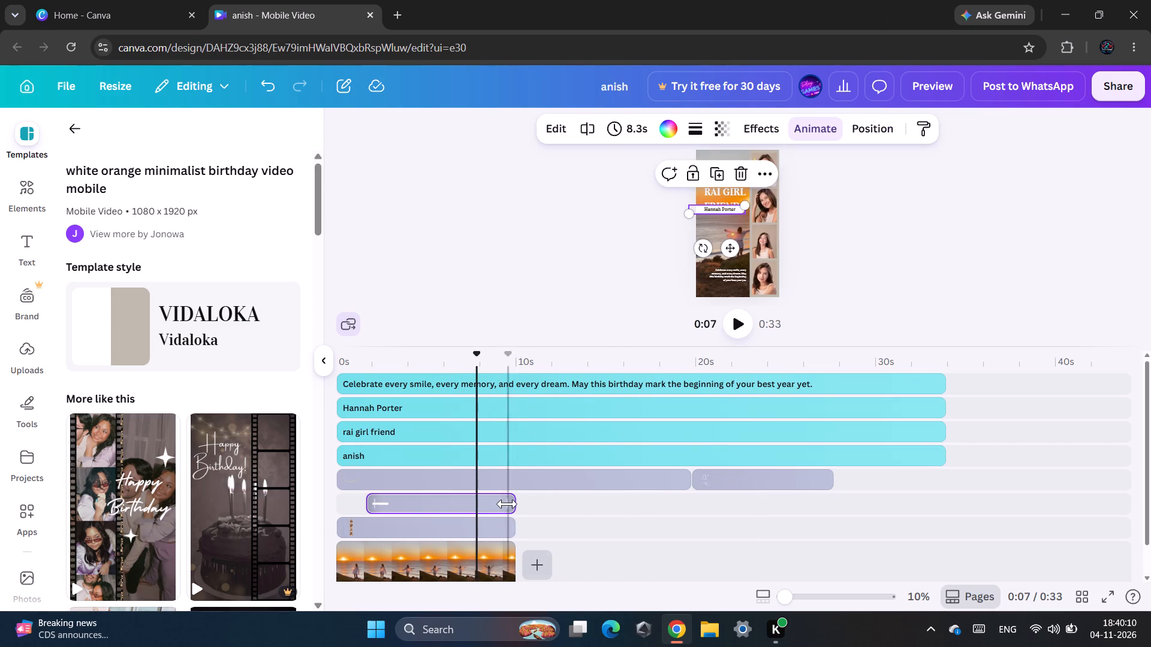
{"action": "left_click_drag", "start_coordinate": [507, 504], "coordinate": [942, 518]}
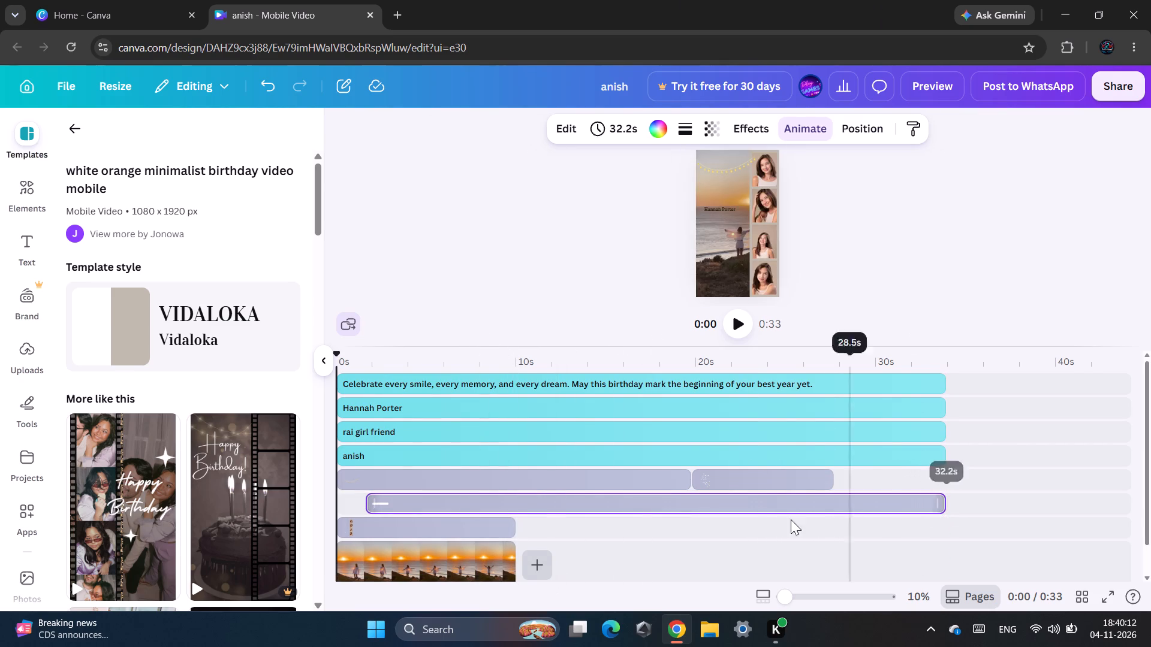
{"action": "left_click_drag", "start_coordinate": [376, 510], "coordinate": [300, 501]}
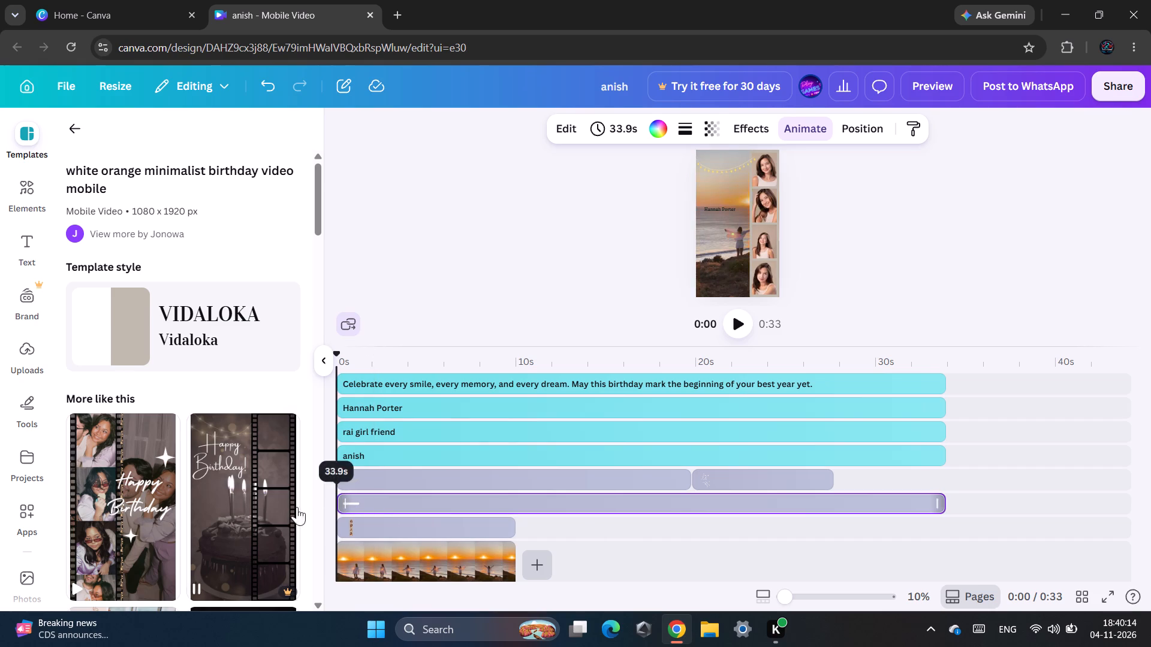
Shift the photo-strip background clip to start at about 5.6 s and extend it to the text clips' end, lasting 28.3 s.
{"action": "left_click", "coordinate": [379, 523]}
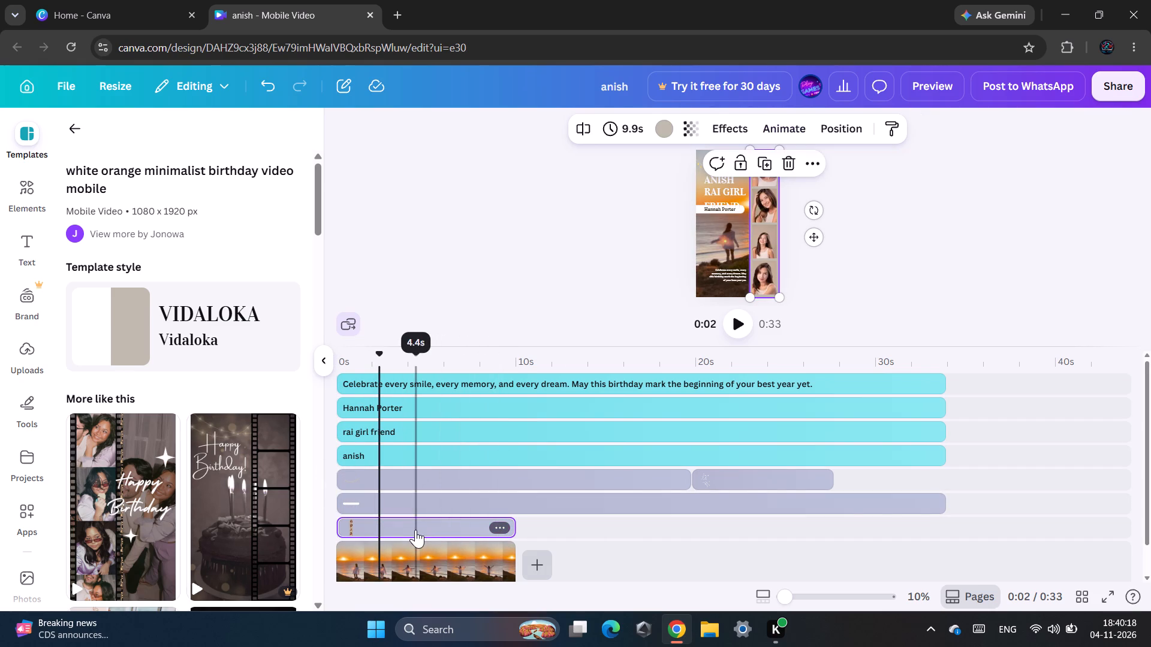
{"action": "left_click_drag", "start_coordinate": [415, 524], "coordinate": [613, 530]}
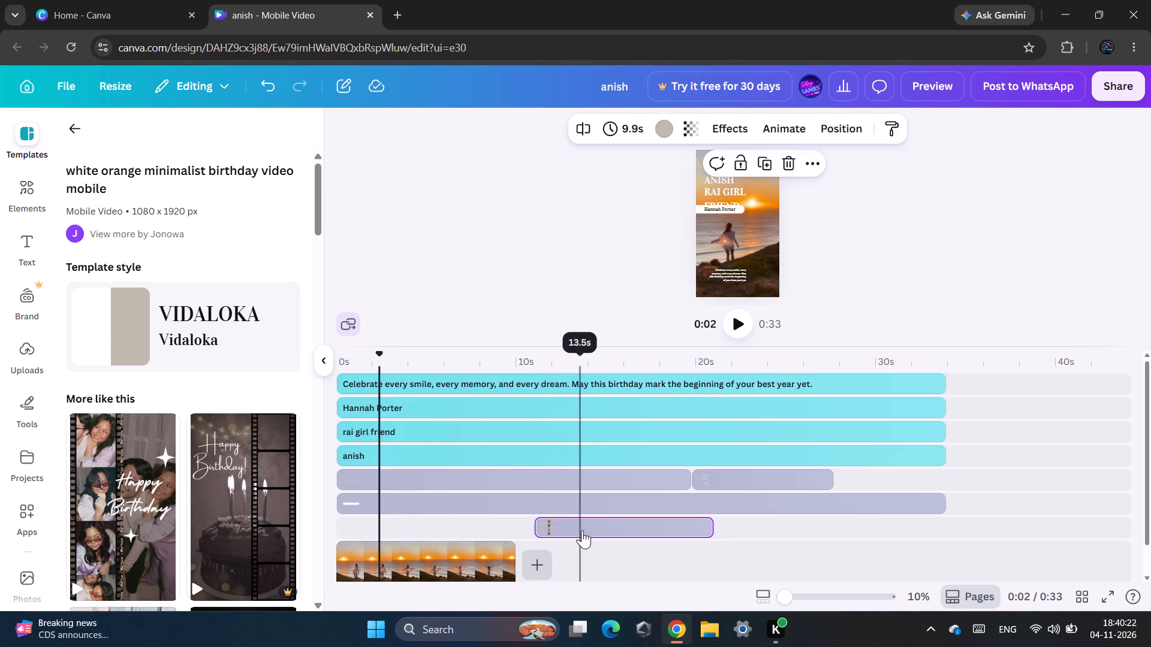
{"action": "left_click_drag", "start_coordinate": [546, 524], "coordinate": [445, 522]}
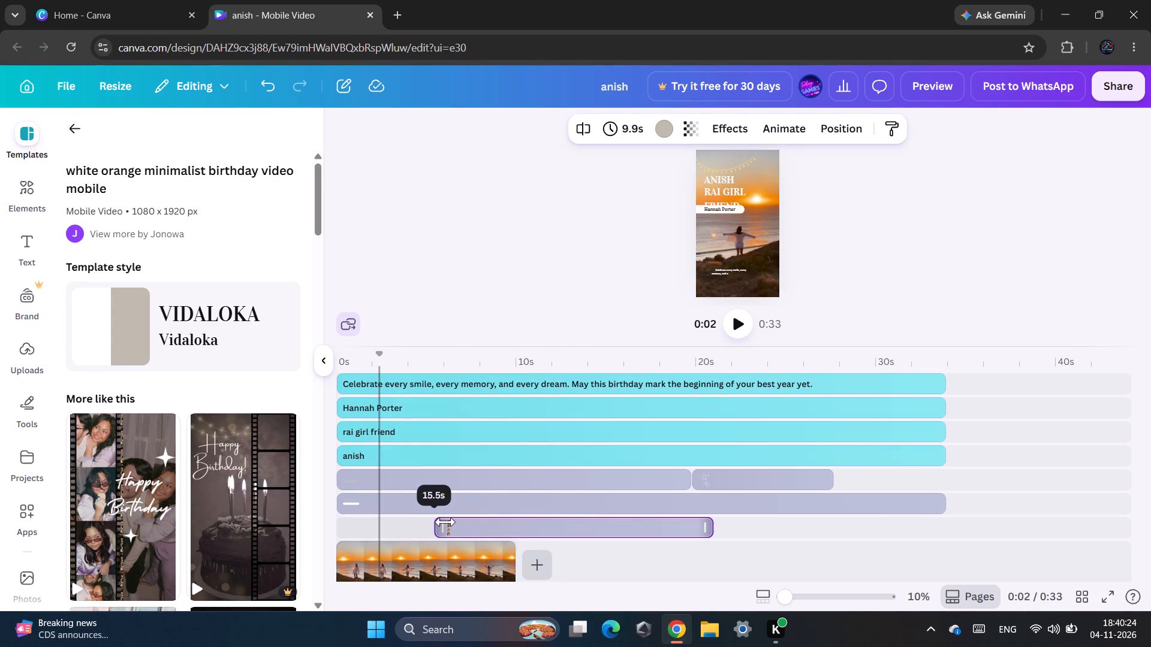
{"action": "left_click_drag", "start_coordinate": [445, 522], "coordinate": [448, 522]}
{"action": "left_click_drag", "start_coordinate": [709, 523], "coordinate": [822, 525]}
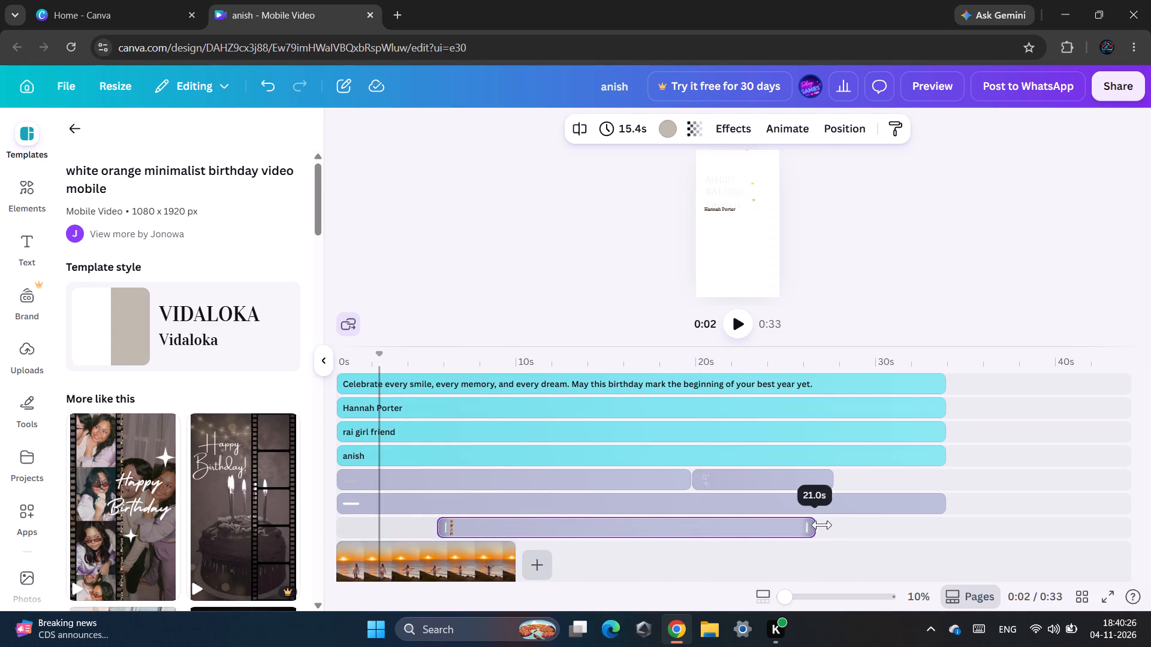
{"action": "left_click_drag", "start_coordinate": [822, 525], "coordinate": [947, 525]}
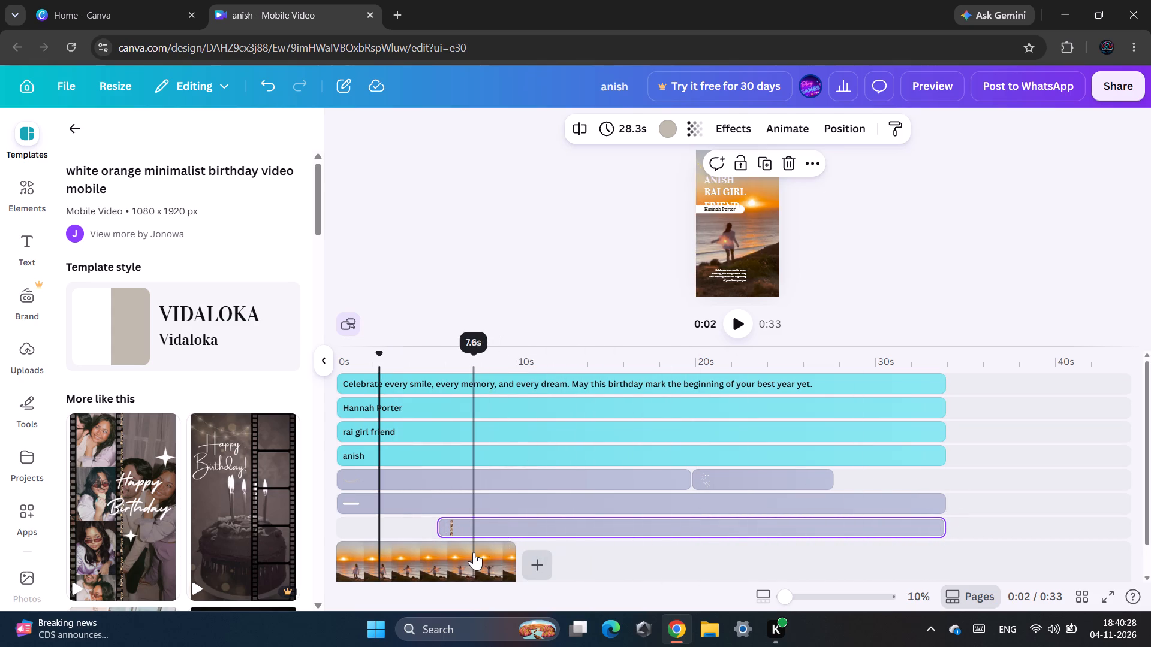
Adjust the end of the sunset background video clip to a duration of 9.5 s.
{"action": "left_click", "coordinate": [474, 552]}
{"action": "left_click", "coordinate": [460, 558]}
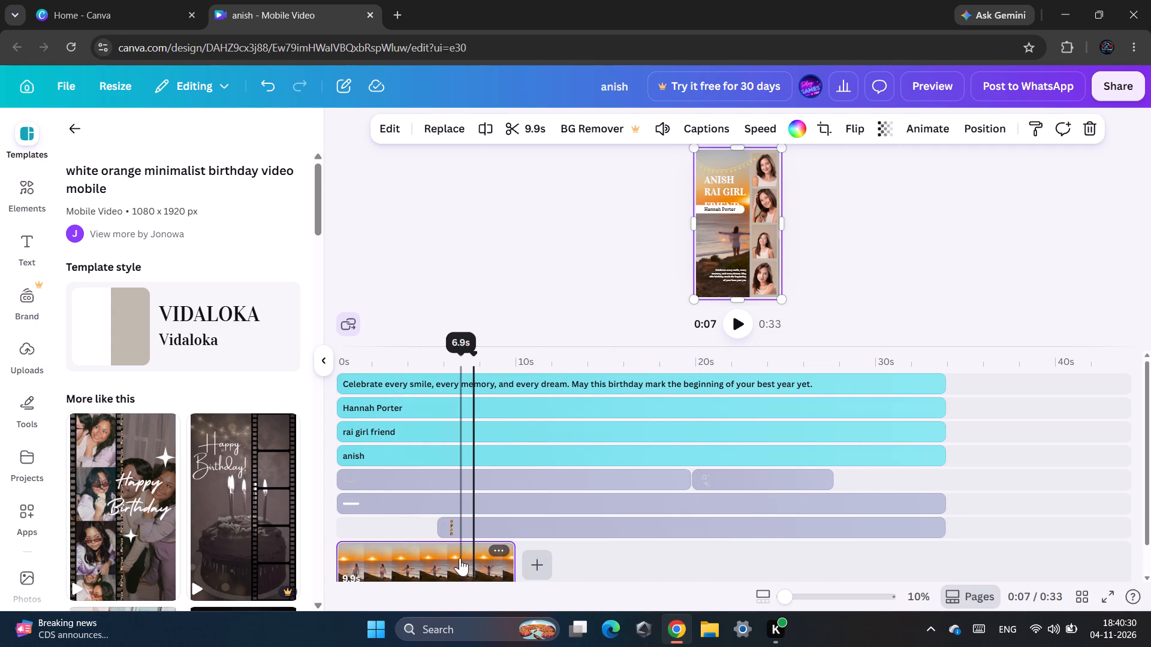
{"action": "left_click", "coordinate": [589, 561]}
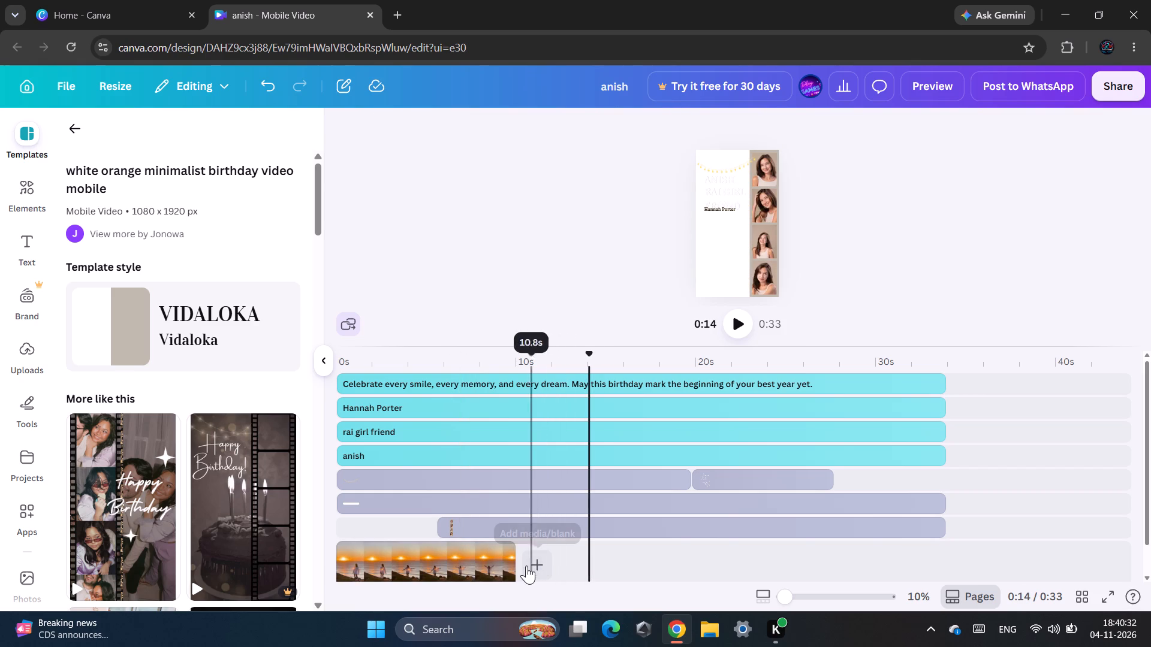
{"action": "left_click_drag", "start_coordinate": [508, 565], "coordinate": [839, 562]}
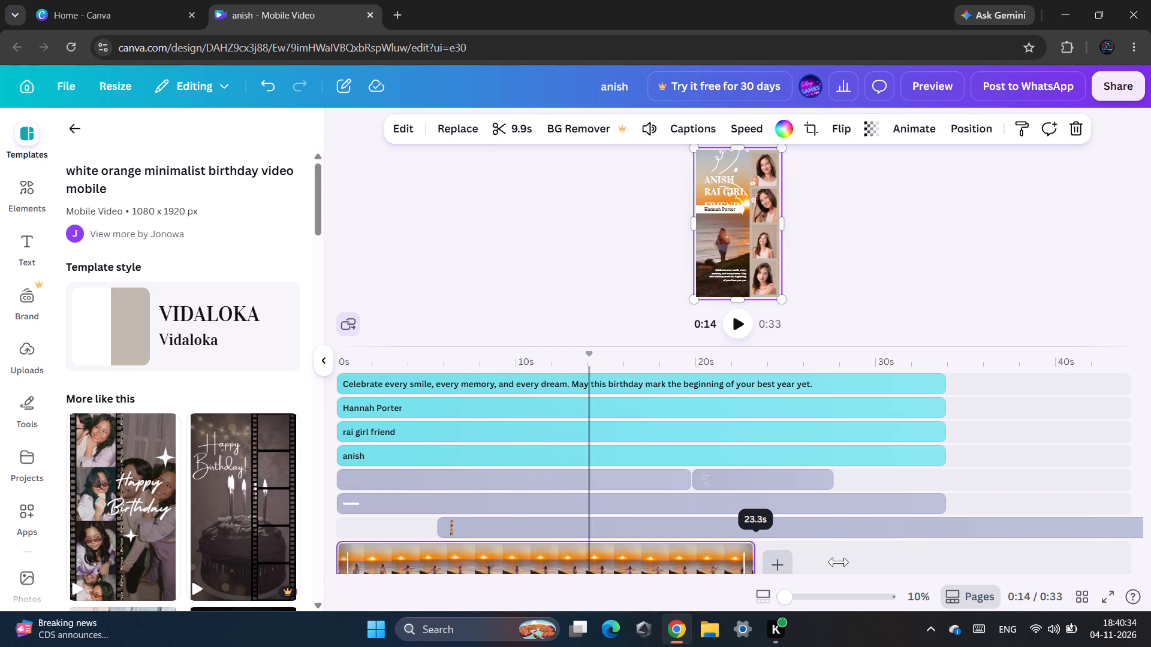
{"action": "left_click_drag", "start_coordinate": [839, 562], "coordinate": [371, 537]}
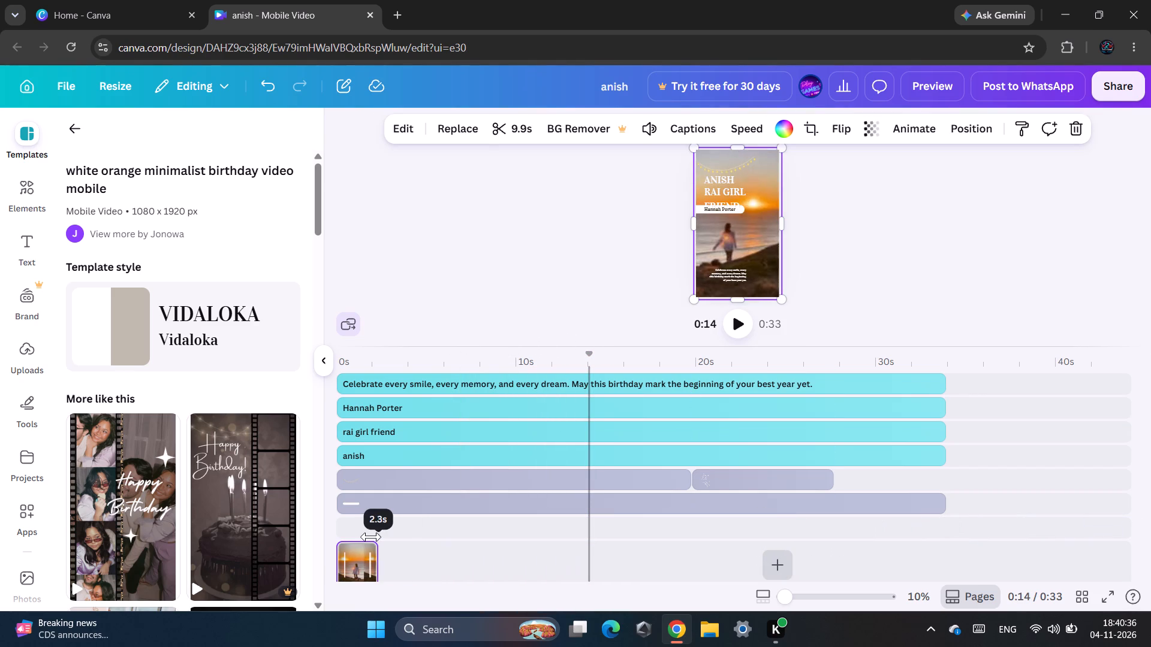
{"action": "left_click_drag", "start_coordinate": [371, 537], "coordinate": [551, 534]}
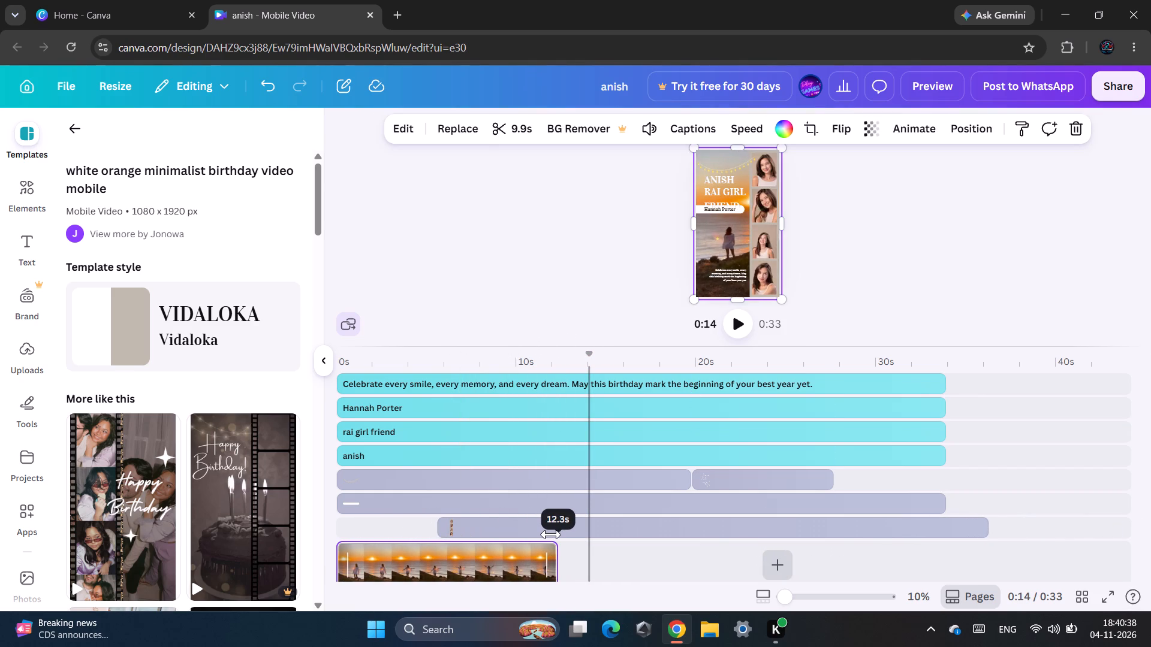
{"action": "left_click_drag", "start_coordinate": [551, 534], "coordinate": [501, 534]}
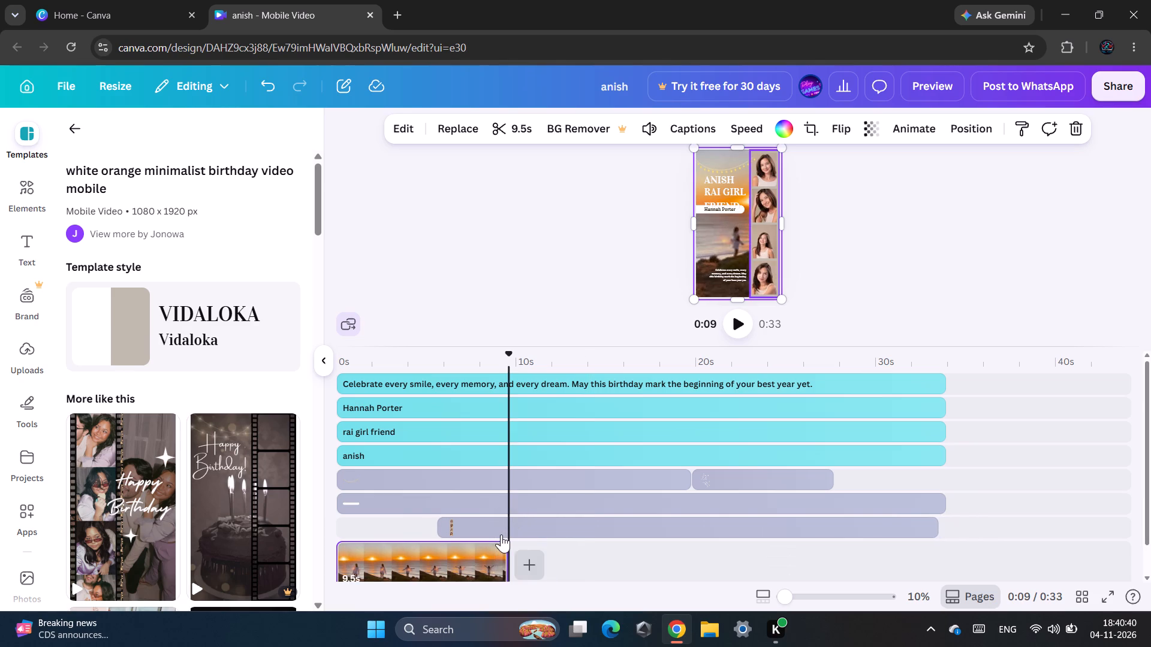
{"action": "left_click", "coordinate": [507, 565]}
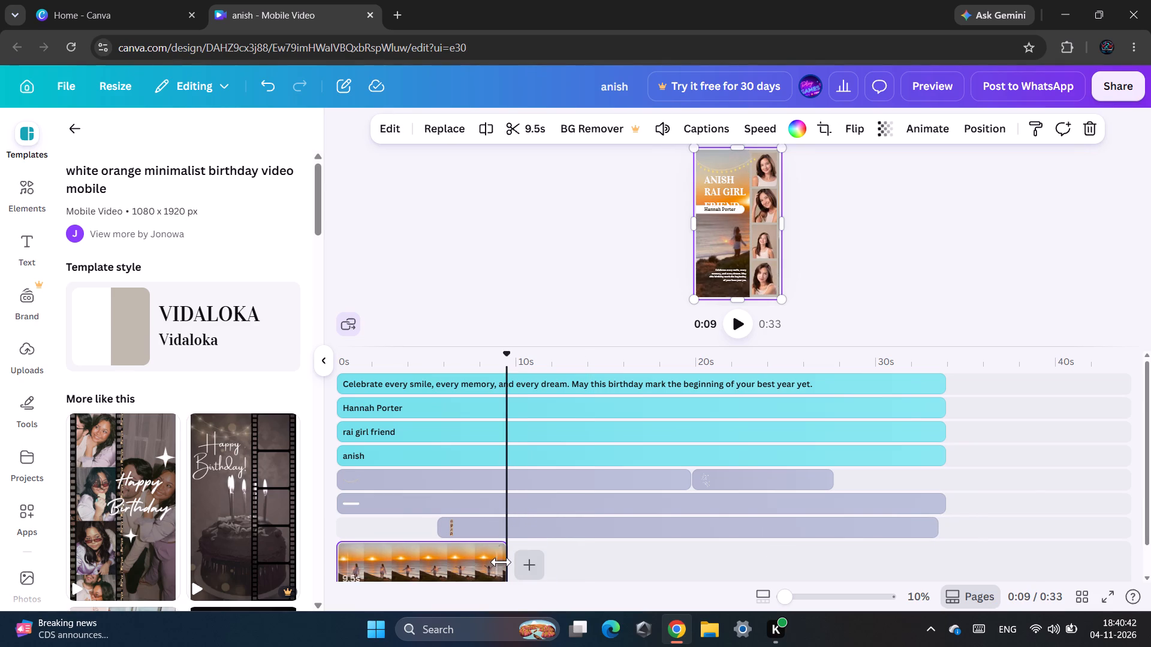
Extend the end of the sunset background video clip to a duration of 23.3 s.
{"action": "left_click_drag", "start_coordinate": [501, 562], "coordinate": [712, 564]}
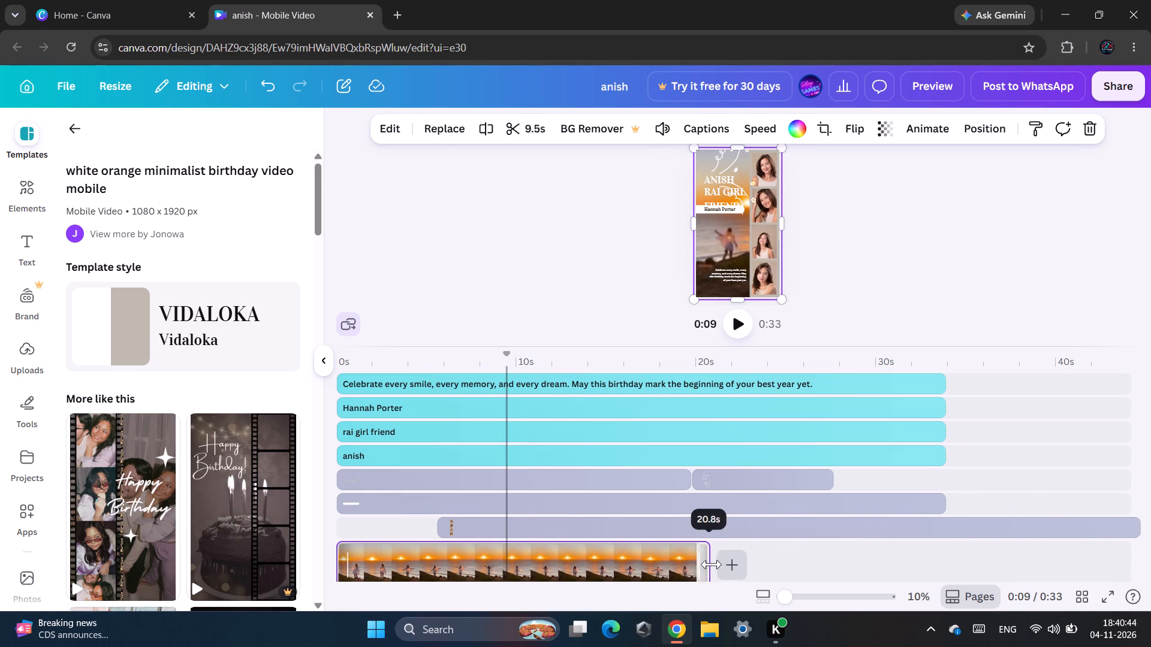
{"action": "left_click_drag", "start_coordinate": [712, 564], "coordinate": [769, 570]}
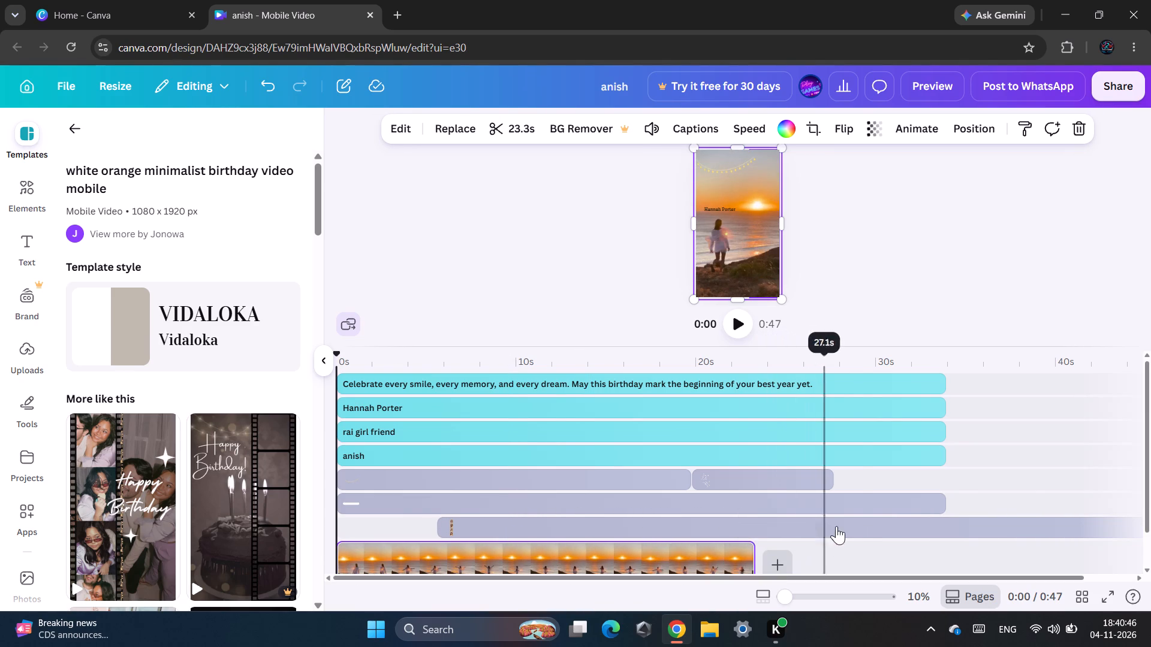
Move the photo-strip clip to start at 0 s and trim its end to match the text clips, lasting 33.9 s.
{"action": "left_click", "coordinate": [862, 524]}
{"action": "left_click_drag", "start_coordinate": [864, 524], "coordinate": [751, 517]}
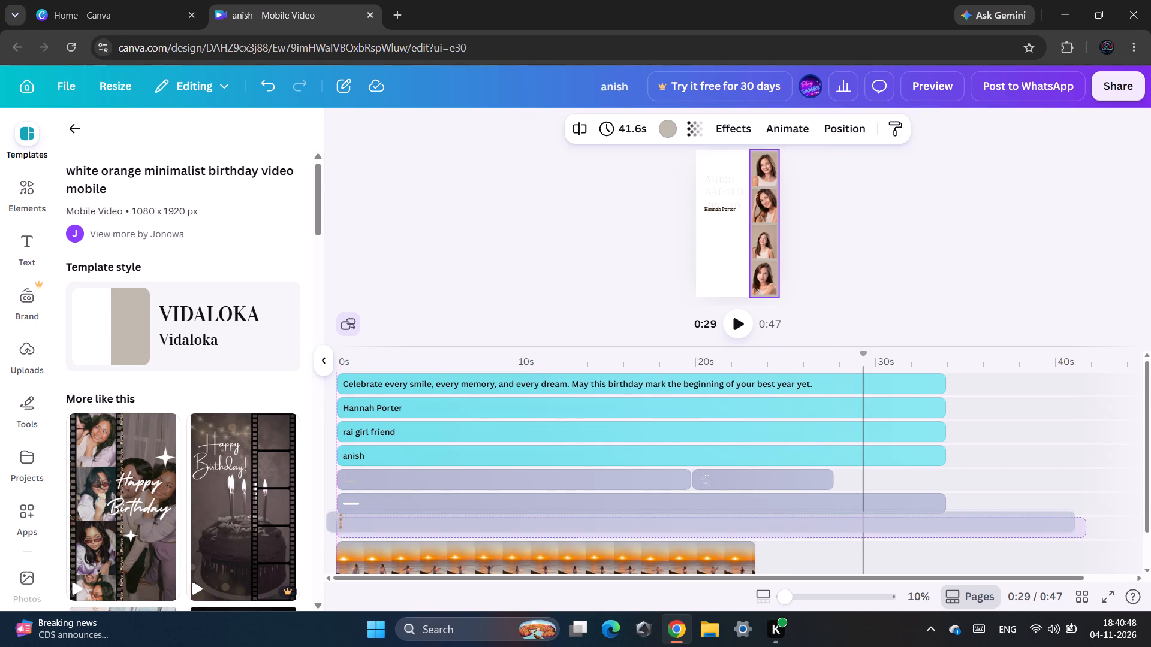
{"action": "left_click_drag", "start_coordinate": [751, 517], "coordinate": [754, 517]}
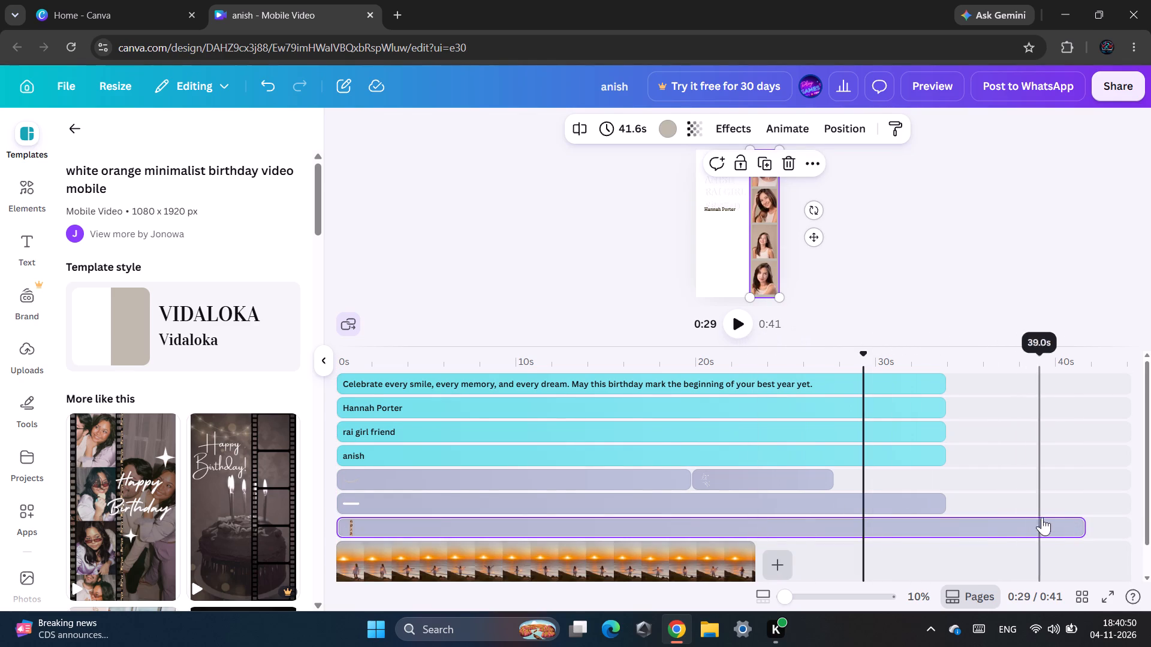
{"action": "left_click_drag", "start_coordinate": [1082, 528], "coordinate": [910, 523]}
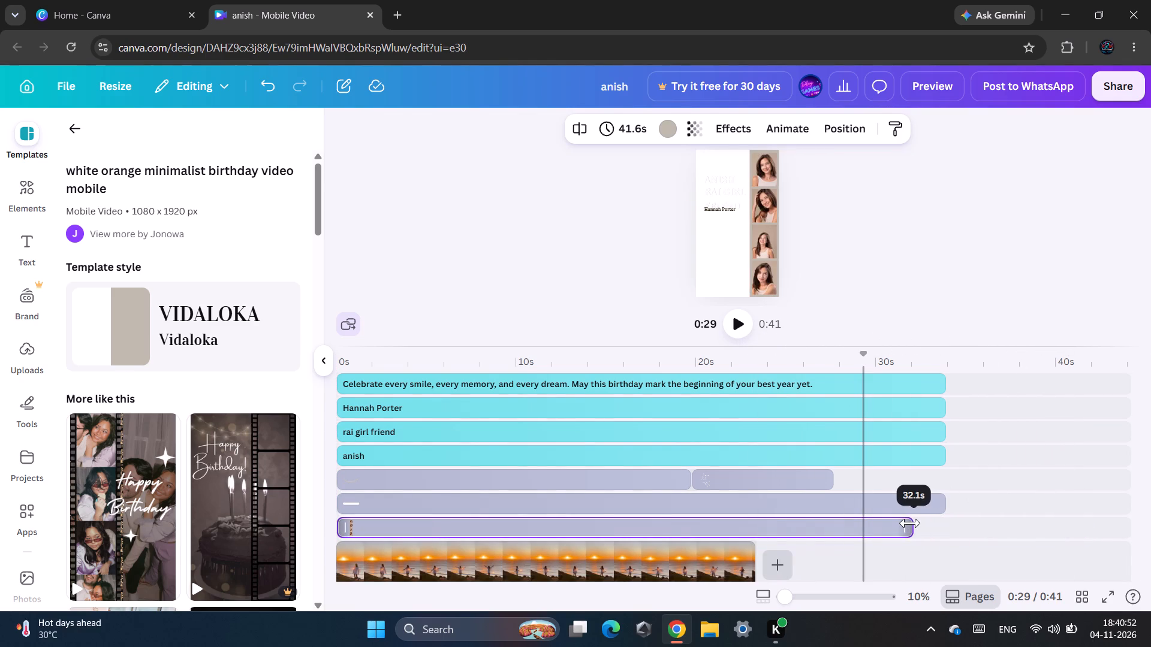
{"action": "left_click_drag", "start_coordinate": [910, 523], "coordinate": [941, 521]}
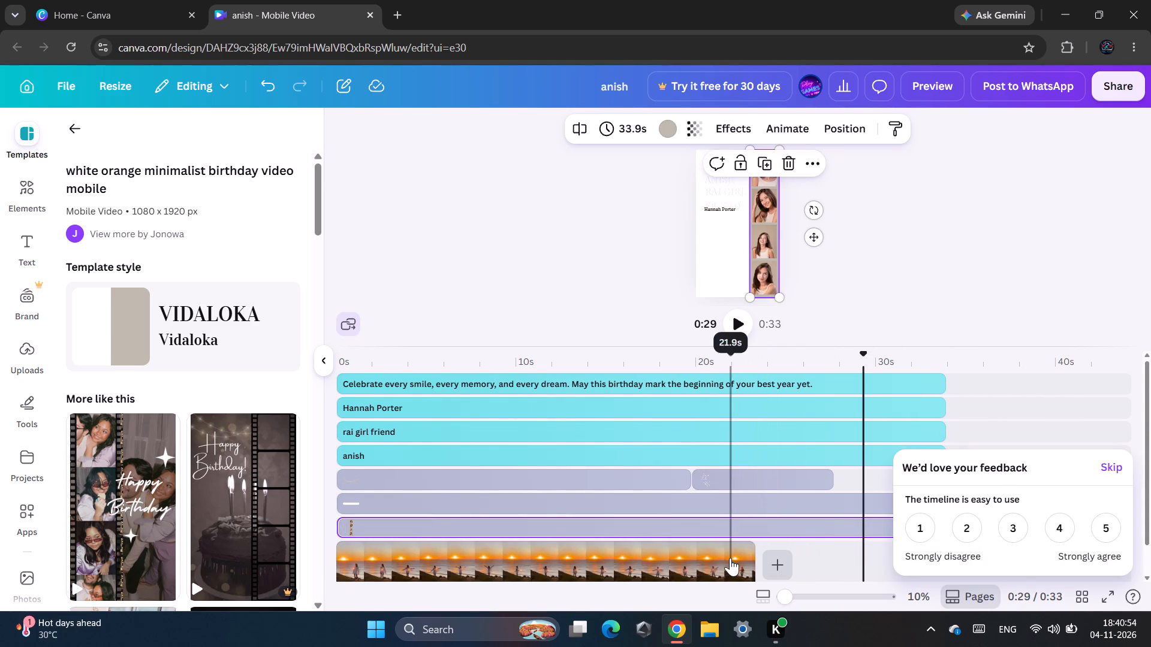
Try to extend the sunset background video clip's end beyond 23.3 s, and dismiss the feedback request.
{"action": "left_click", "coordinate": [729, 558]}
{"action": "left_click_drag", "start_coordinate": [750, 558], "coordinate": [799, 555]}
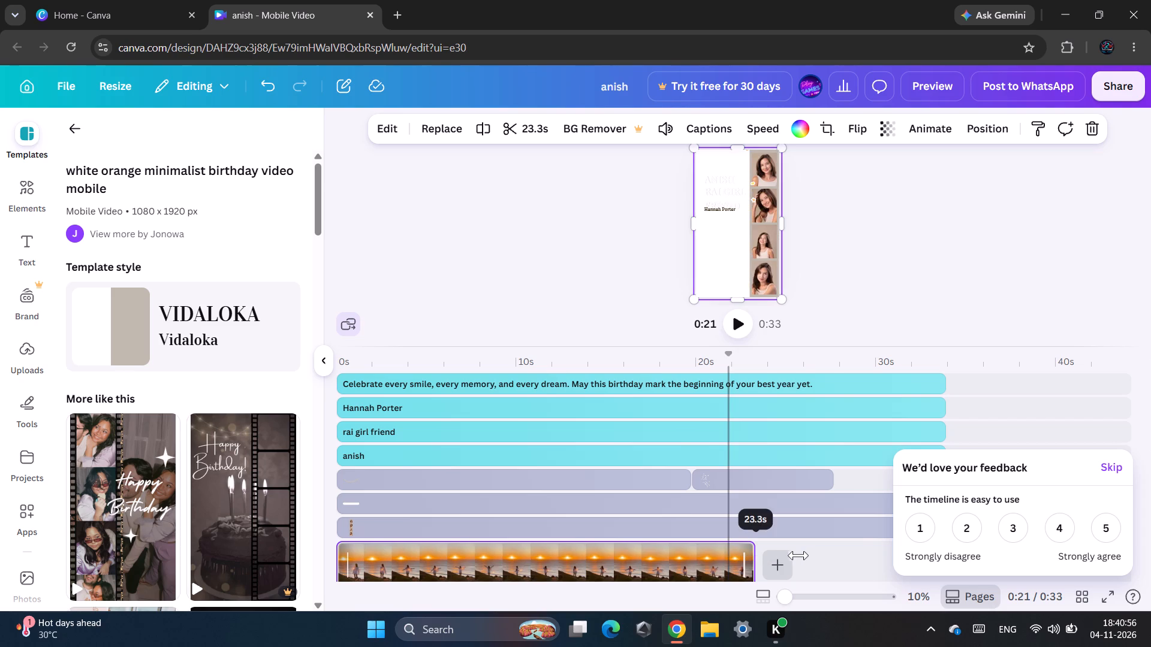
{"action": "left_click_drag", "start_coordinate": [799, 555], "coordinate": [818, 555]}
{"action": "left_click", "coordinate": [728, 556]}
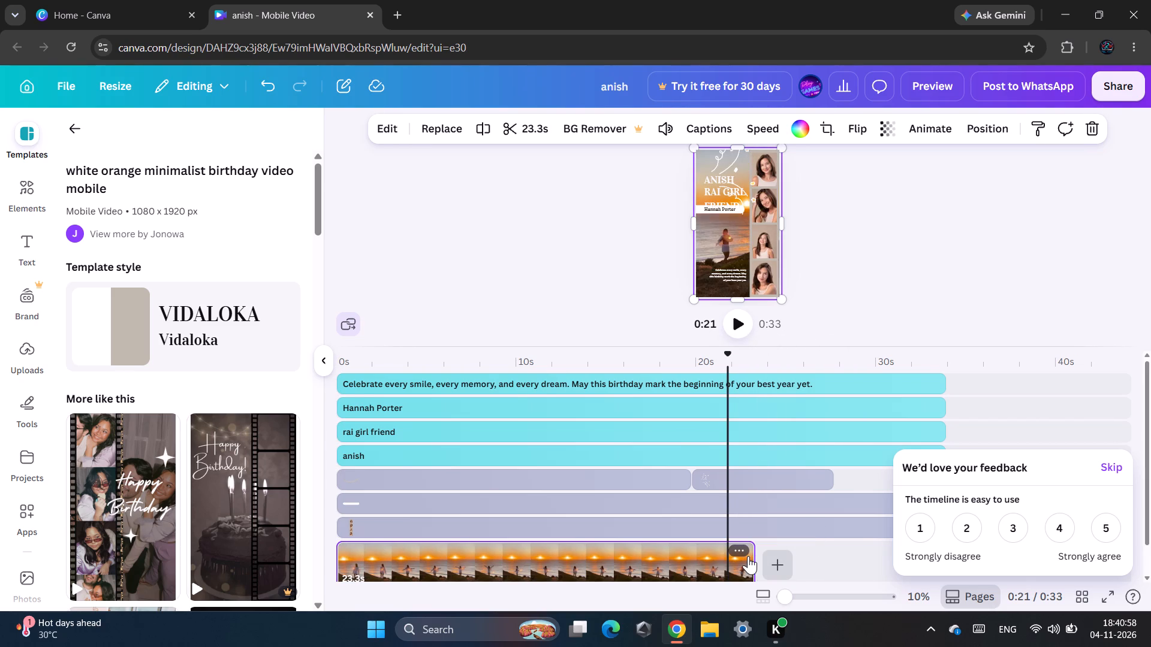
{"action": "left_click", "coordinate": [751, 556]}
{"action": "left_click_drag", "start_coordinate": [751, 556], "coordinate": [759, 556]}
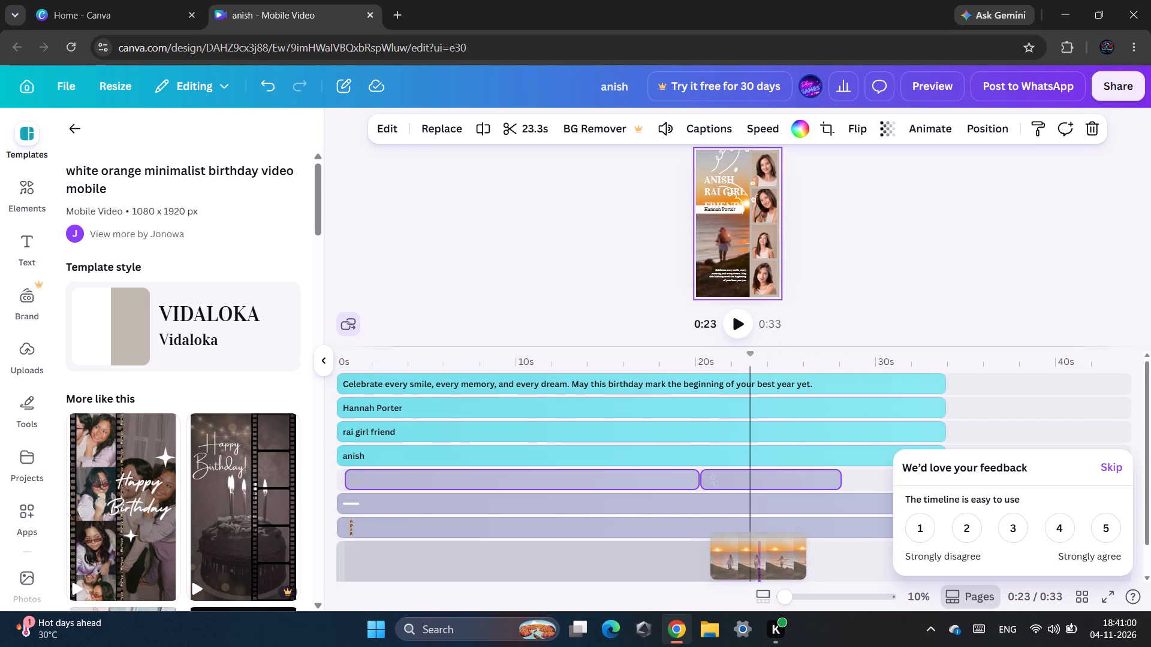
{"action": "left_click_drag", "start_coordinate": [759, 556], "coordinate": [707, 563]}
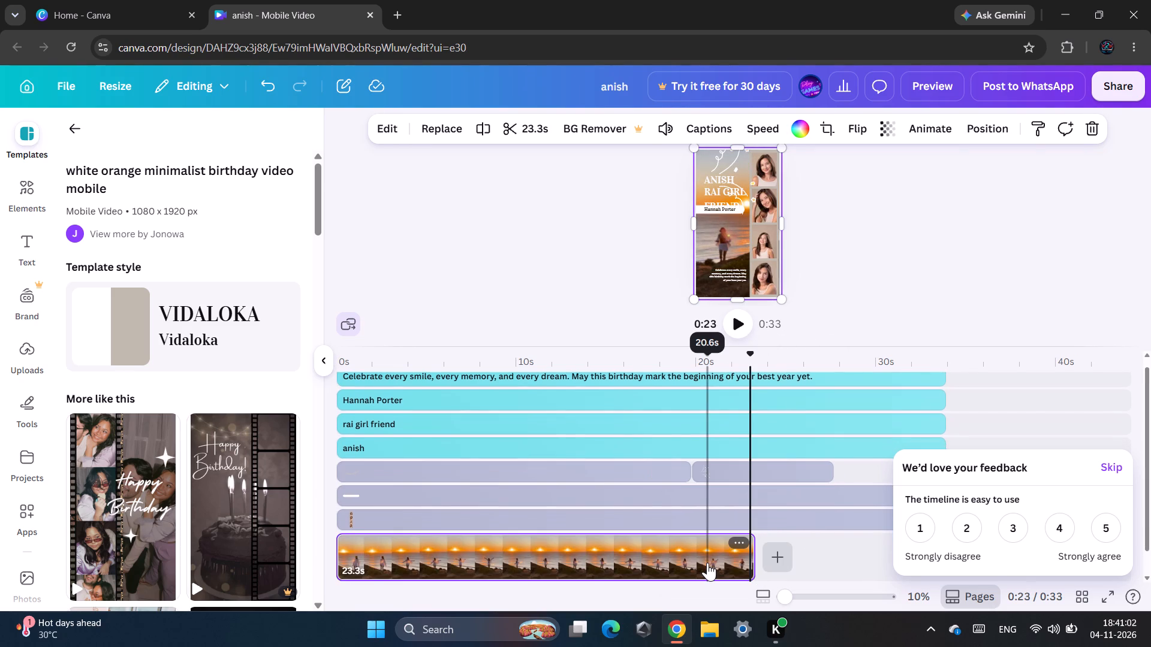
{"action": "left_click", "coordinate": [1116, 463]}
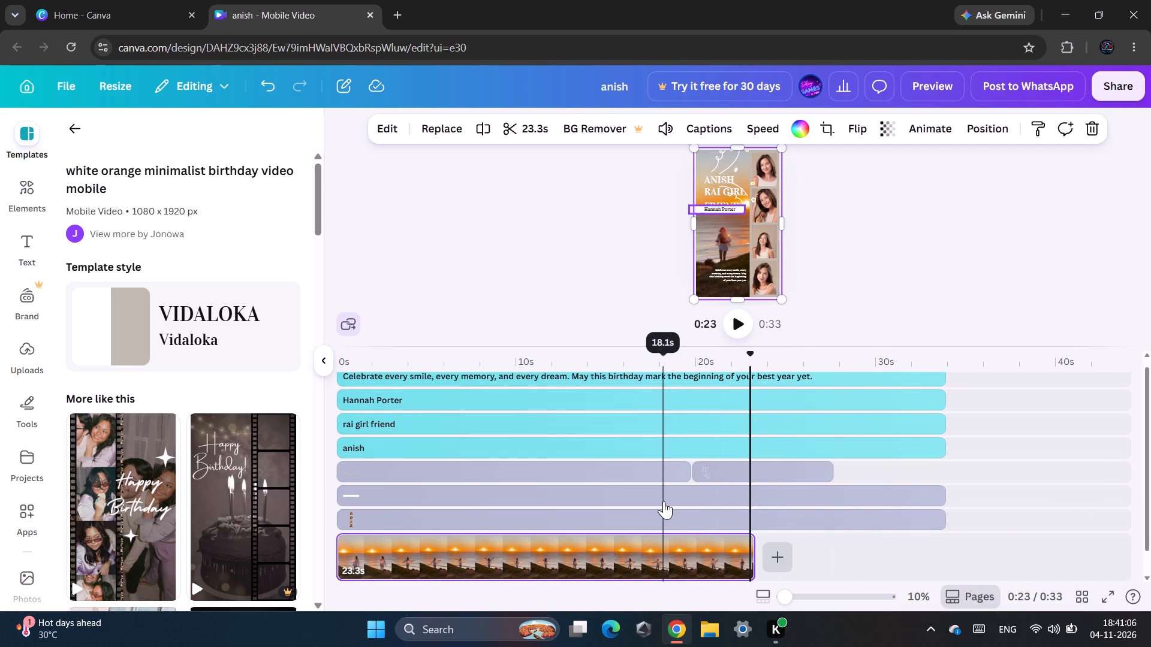
Play the video from the beginning to check when the photo strip appears.
{"action": "scroll", "coordinate": [664, 501], "scroll_direction": "up", "scroll_amount": 3}
{"action": "left_click", "coordinate": [331, 407]}
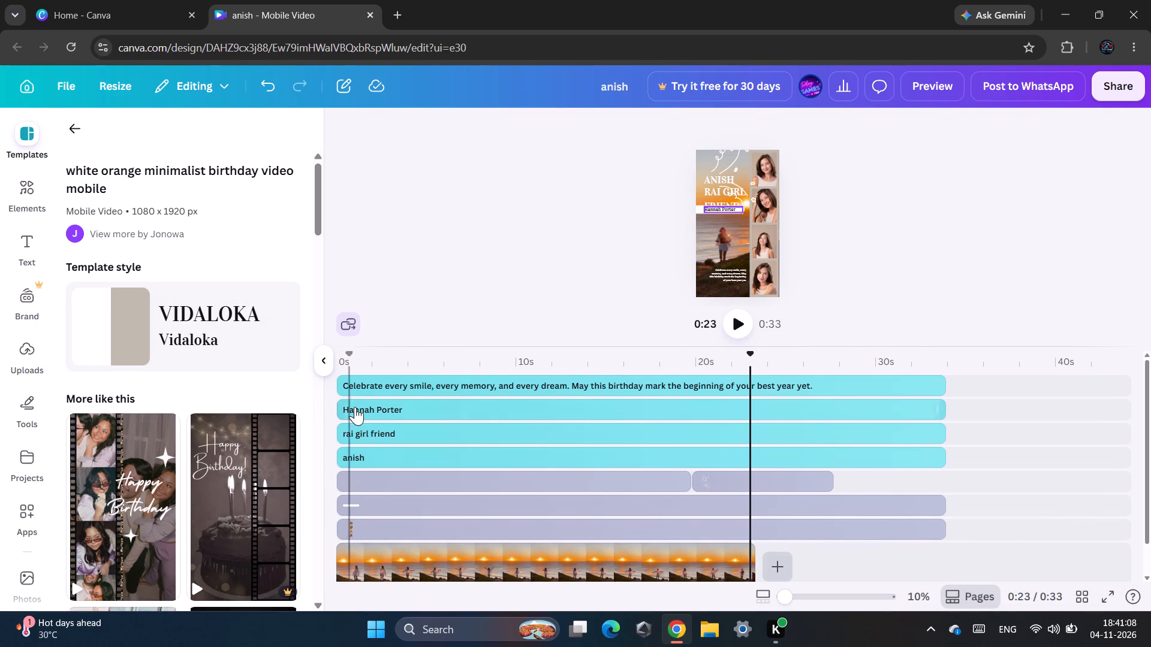
{"action": "left_click", "coordinate": [341, 407]}
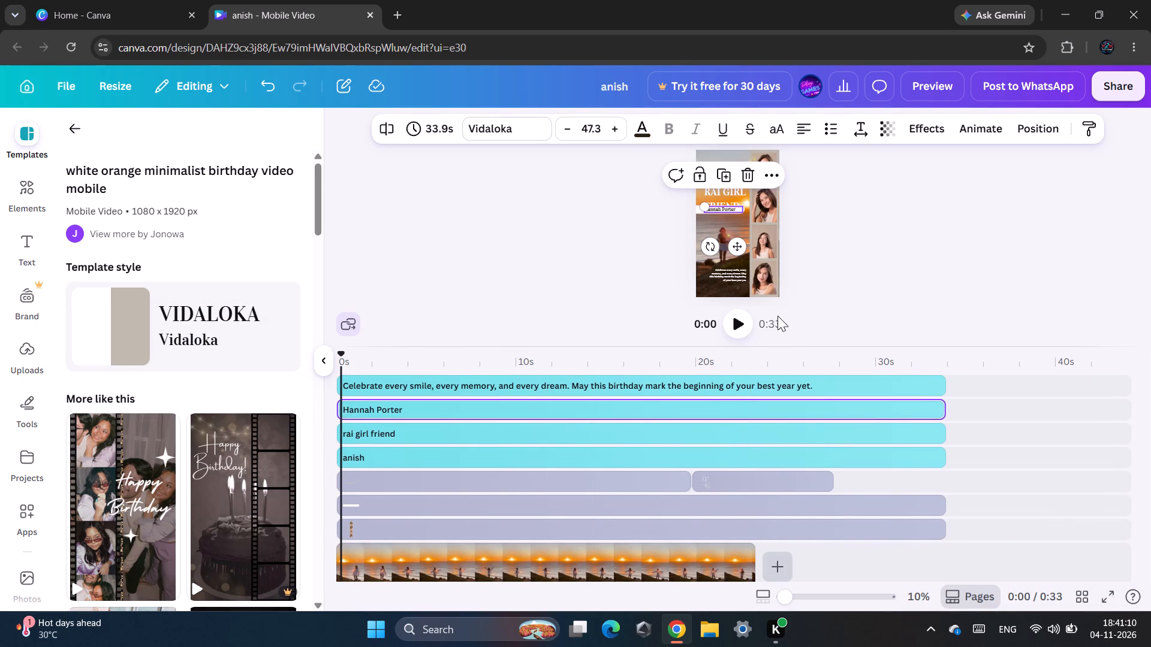
{"action": "left_click", "coordinate": [737, 325]}
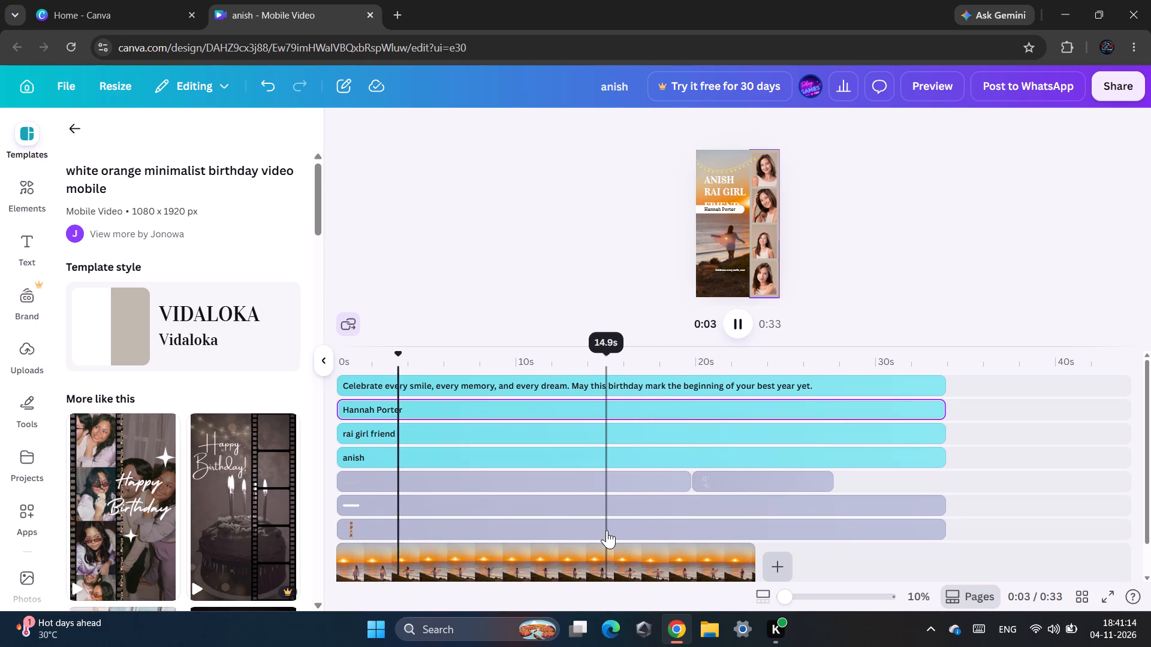
Shift the photo-strip clip to start at about 5.9 s and trim its end to the text clips' end, lasting 28.0 s.
{"action": "left_click_drag", "start_coordinate": [607, 530], "coordinate": [712, 529]}
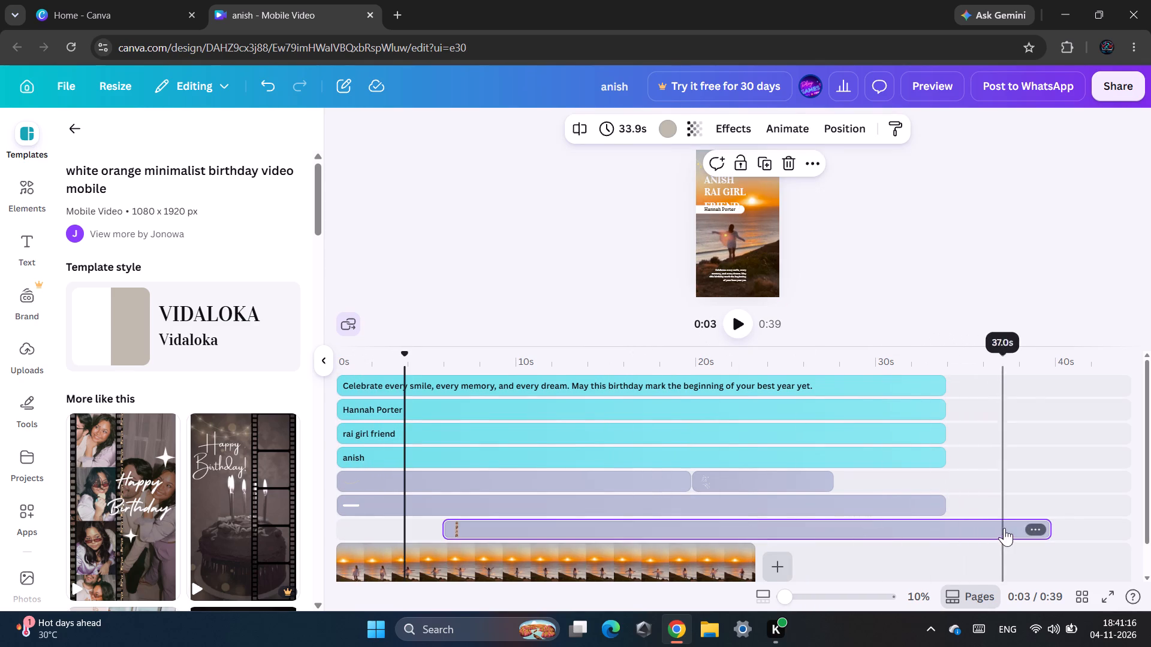
{"action": "left_click_drag", "start_coordinate": [1044, 522], "coordinate": [957, 531]}
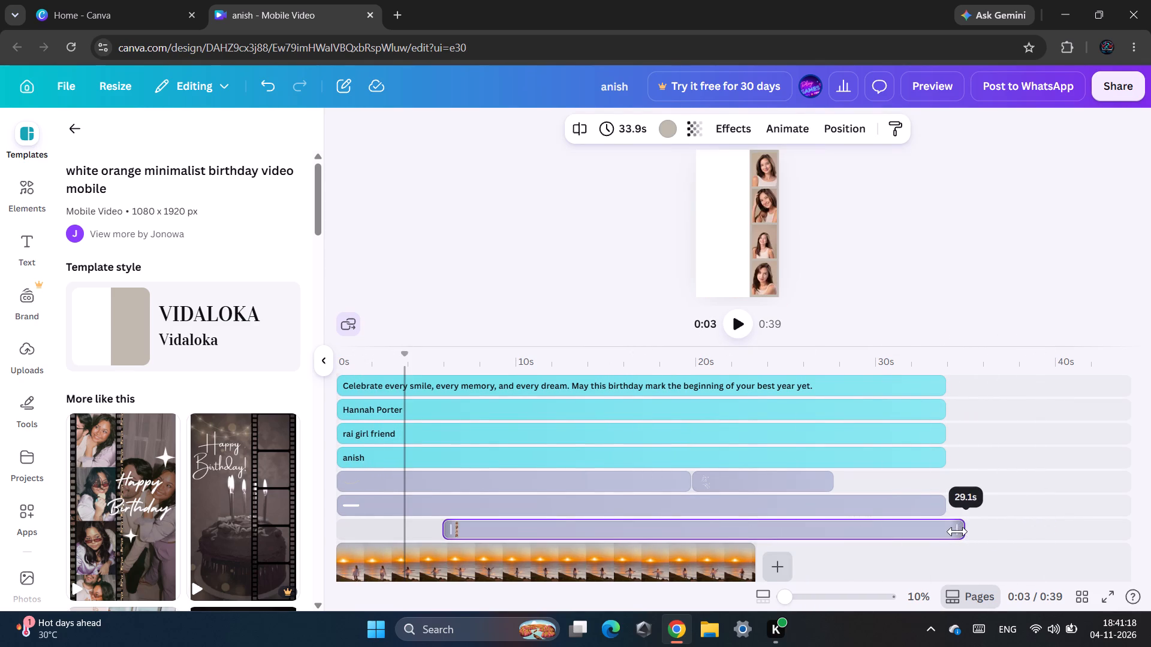
{"action": "left_click_drag", "start_coordinate": [957, 531], "coordinate": [940, 532]}
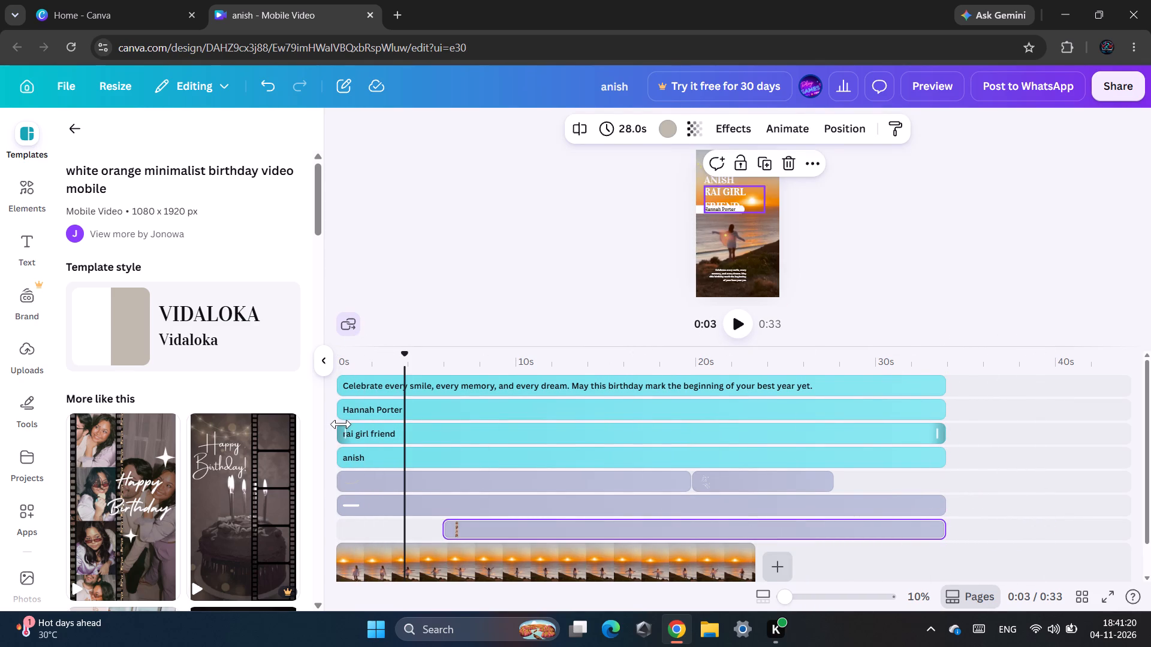
Play the whole video from the beginning to review the retimed clips.
{"action": "left_click", "coordinate": [348, 430]}
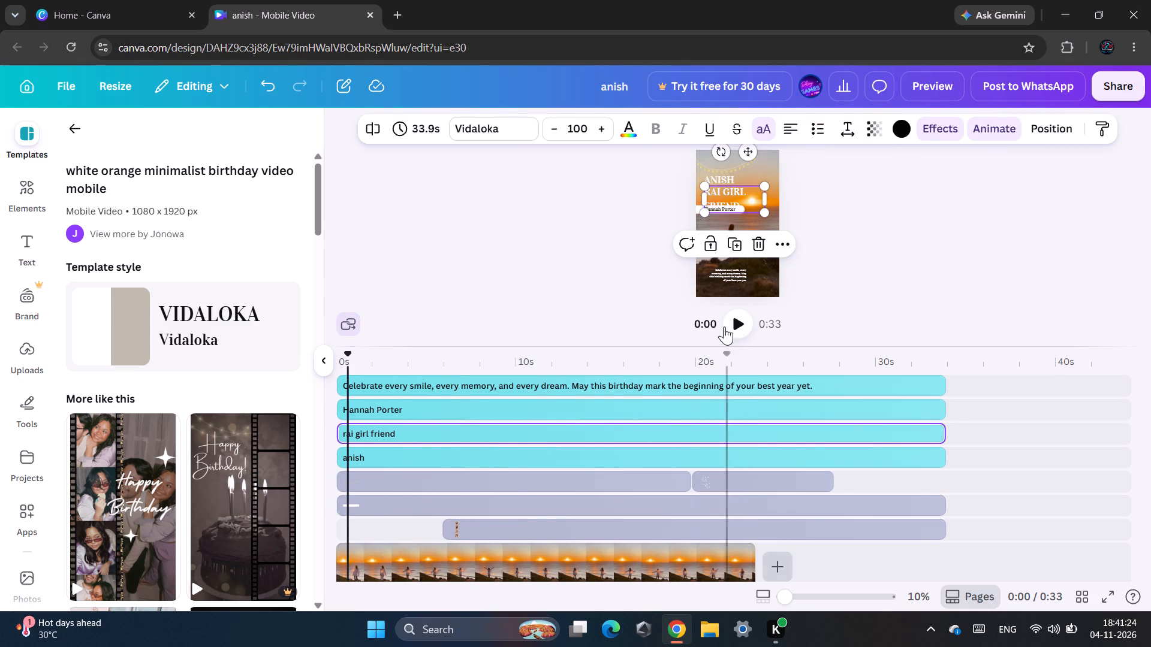
{"action": "left_click", "coordinate": [742, 322]}
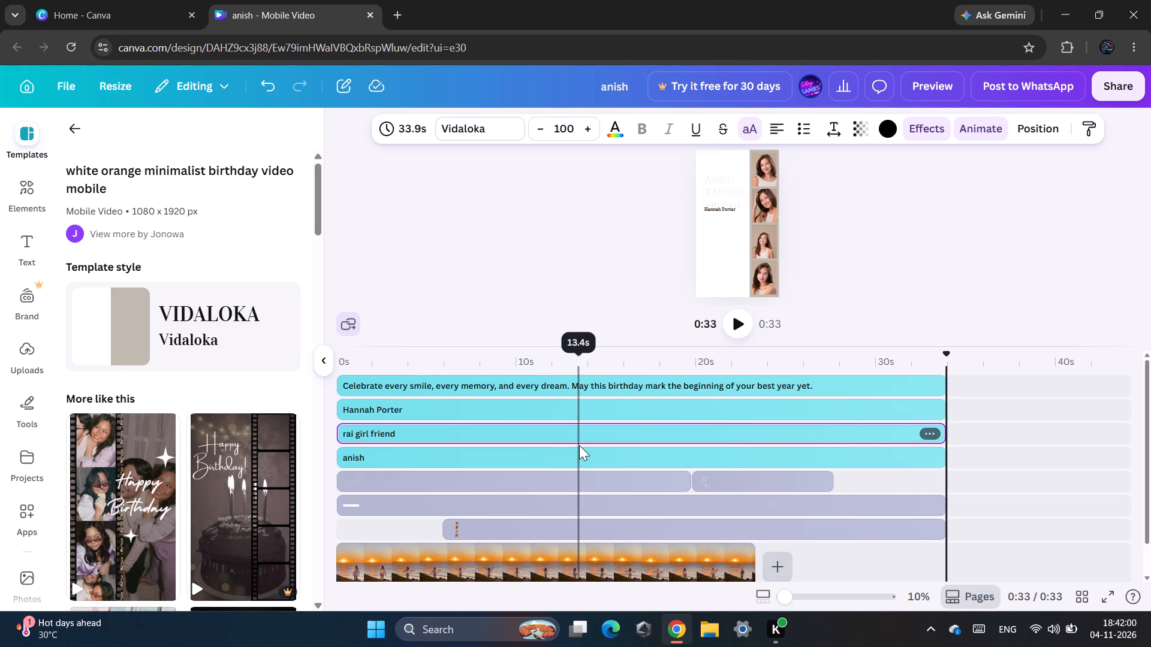
Delete the birthday message text beginning "Celebrate every smile, every memory".
{"action": "left_click", "coordinate": [394, 414]}
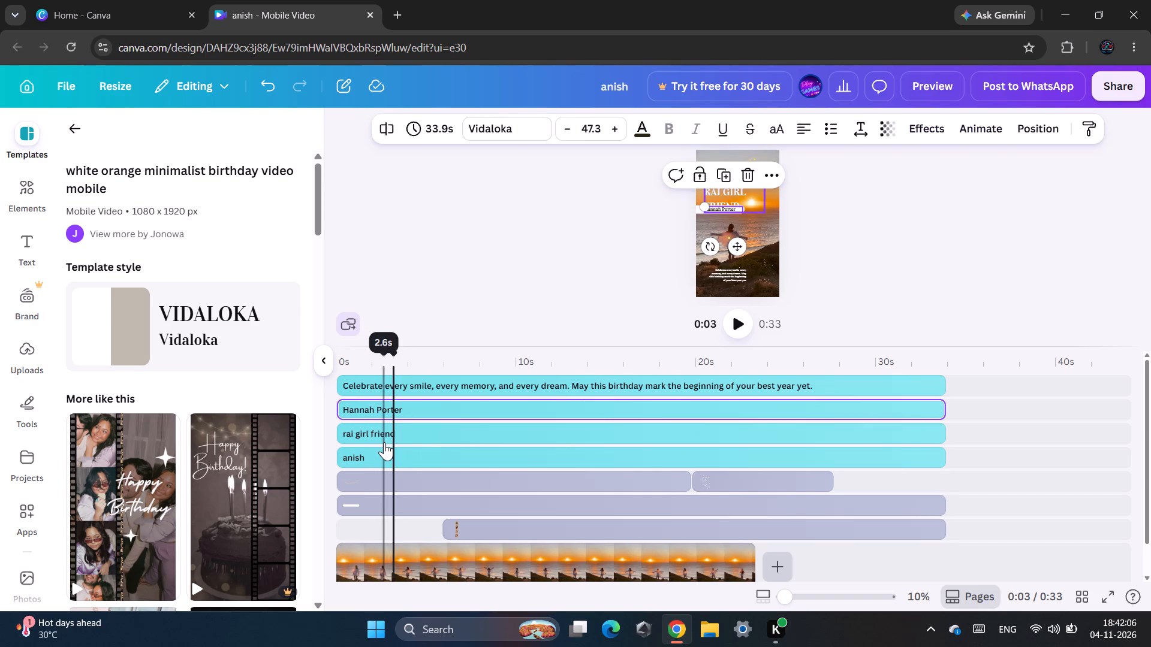
{"action": "left_click", "coordinate": [366, 386]}
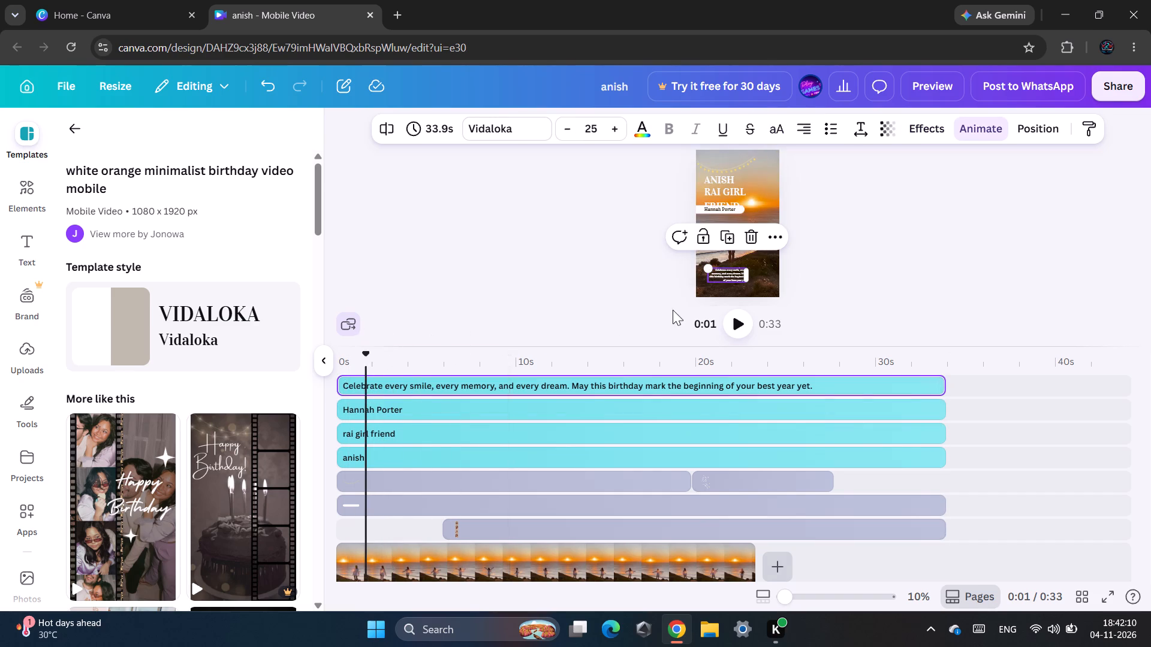
{"action": "left_click", "coordinate": [752, 238]}
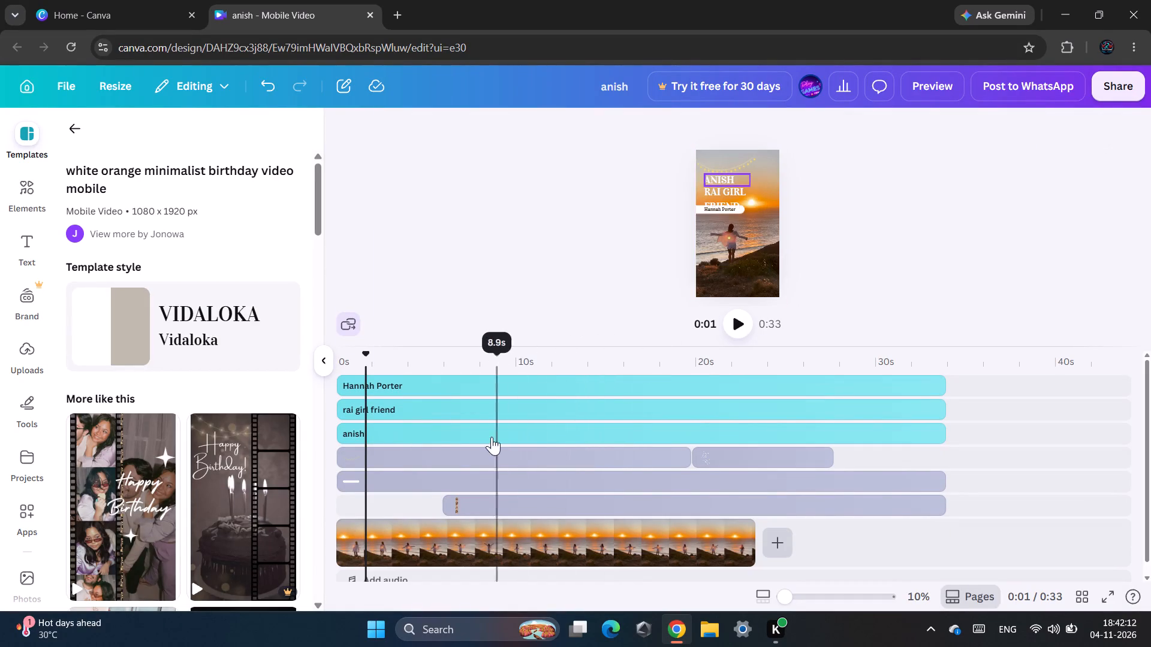
Duplicate all the text, decoration, name-label shape and photo-strip clips above the sunset video together.
{"action": "left_click", "coordinate": [426, 401]}
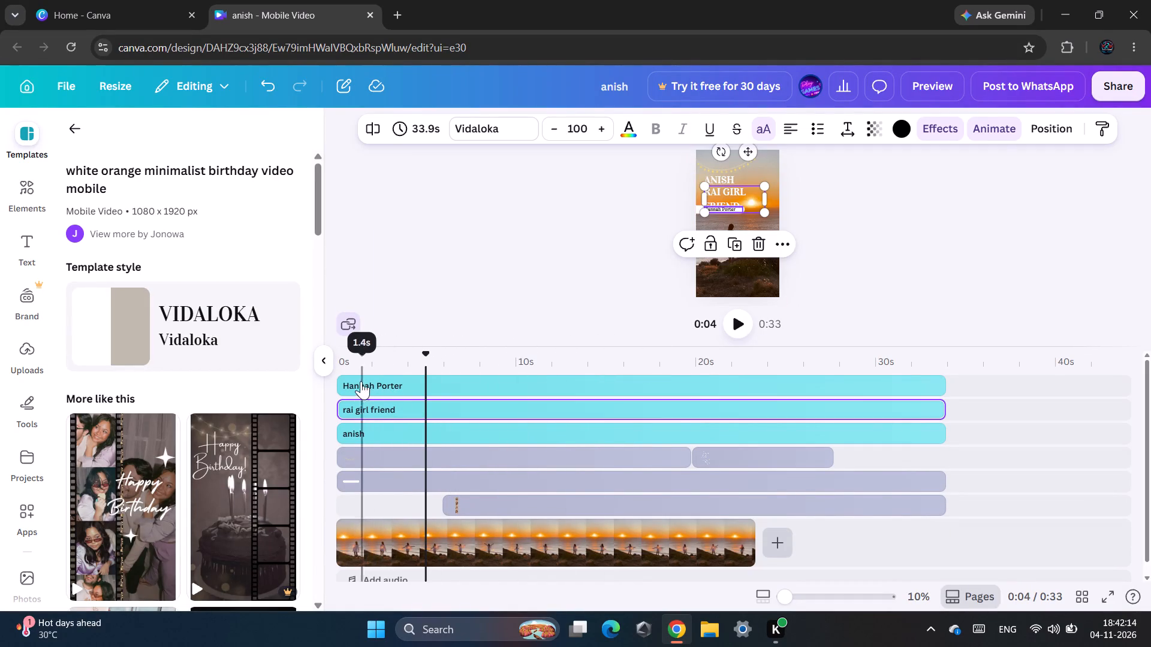
{"action": "left_click_drag", "start_coordinate": [329, 385], "coordinate": [351, 423]}
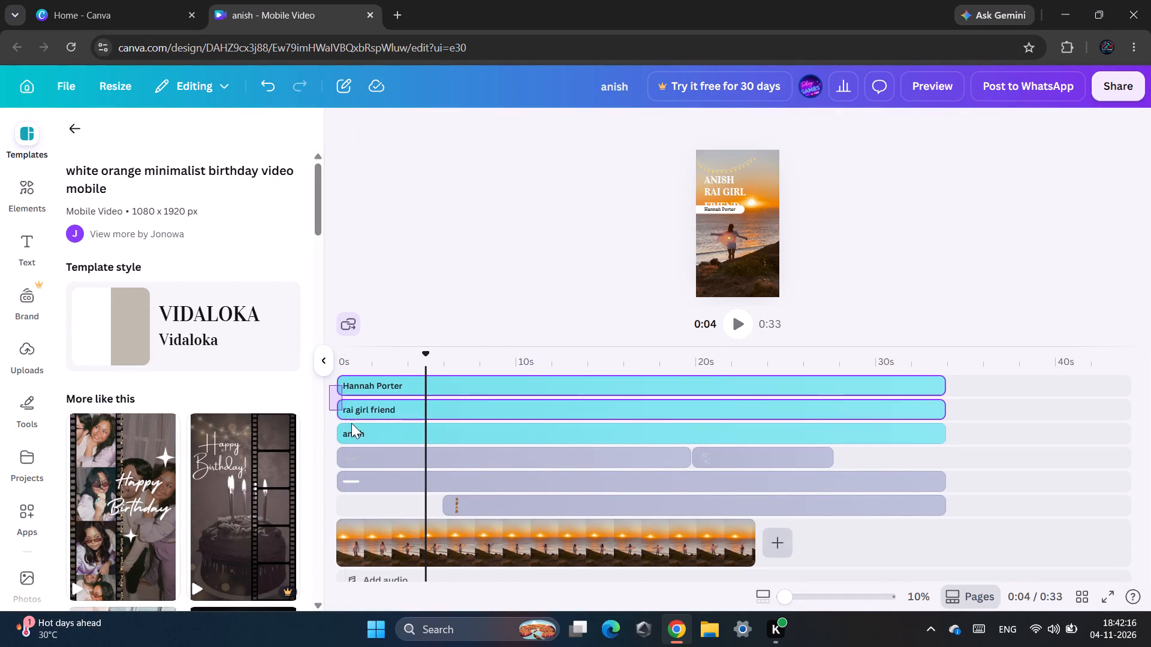
{"action": "left_click_drag", "start_coordinate": [351, 423], "coordinate": [961, 503]}
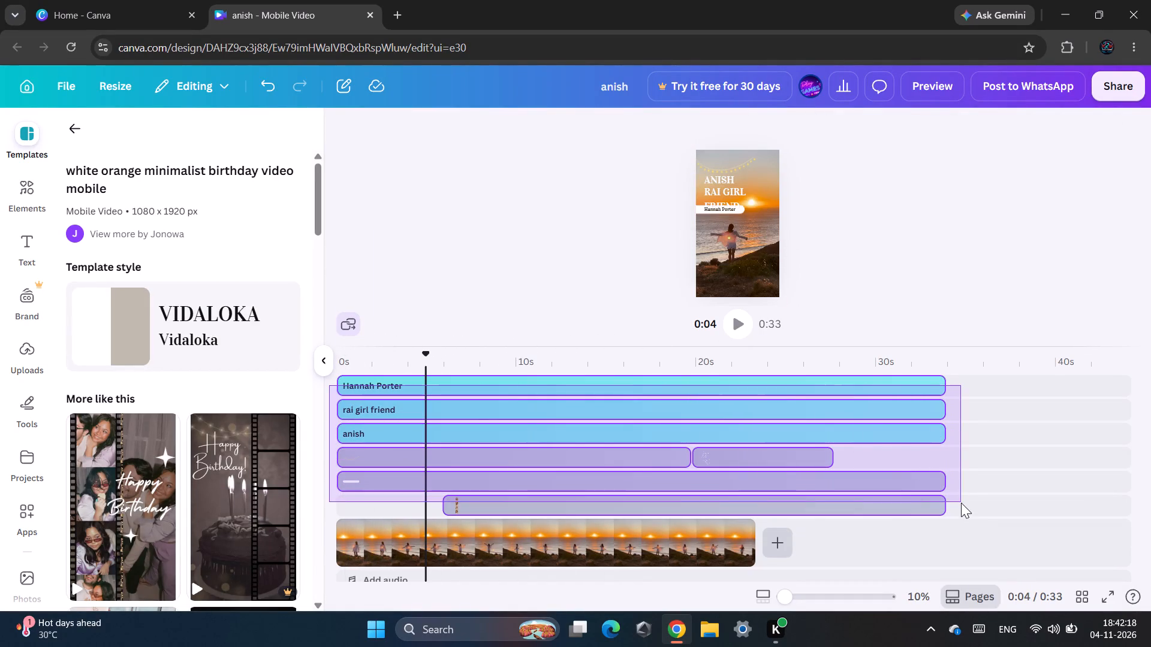
{"action": "left_click_drag", "start_coordinate": [961, 503], "coordinate": [973, 512]}
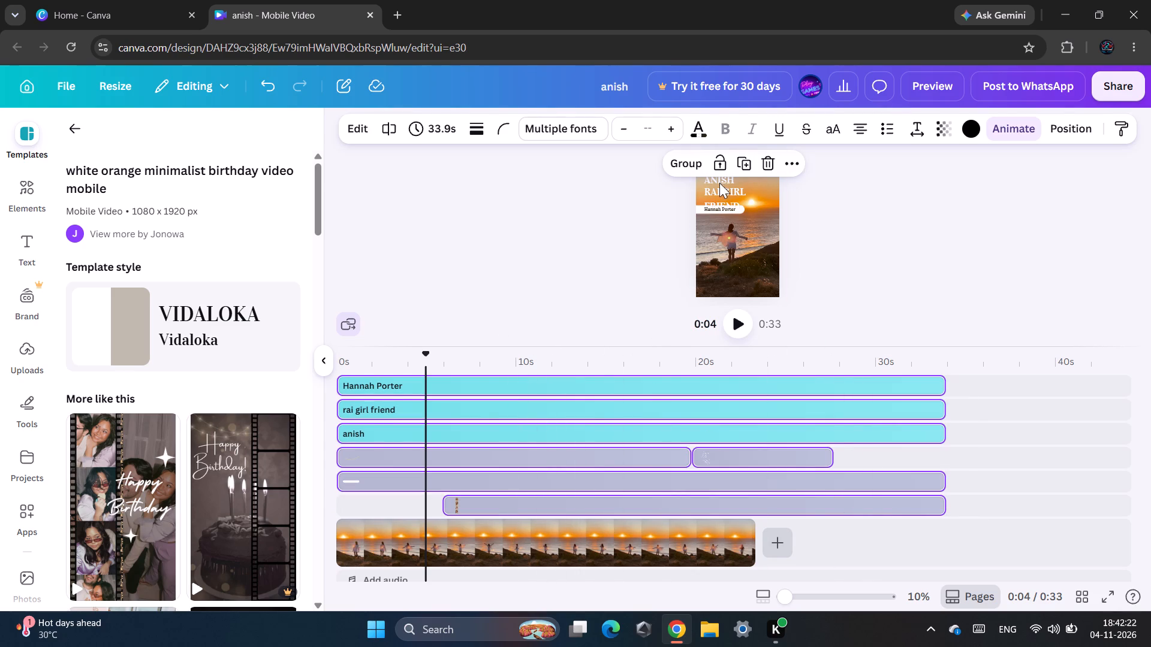
{"action": "left_click", "coordinate": [747, 167]}
Shift the lower copy of the name-label text clip to start at about 1.4 s.
{"action": "left_click", "coordinate": [614, 504]}
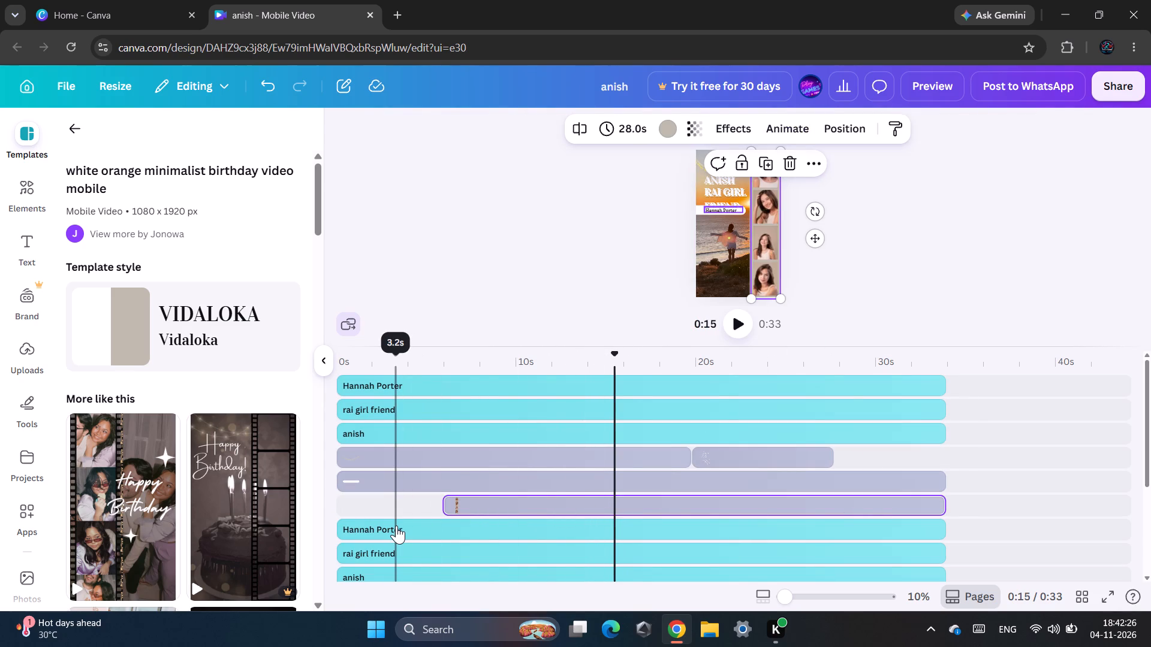
{"action": "left_click_drag", "start_coordinate": [396, 525], "coordinate": [421, 526]}
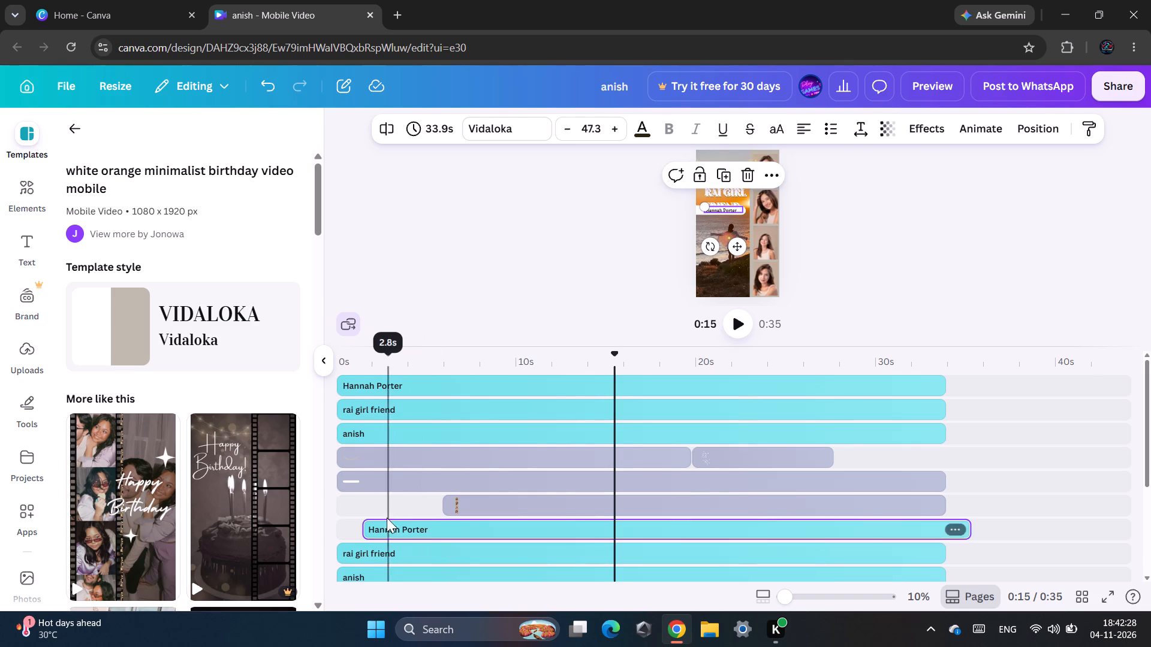
Extend the upper photo-strip clip's start back to 0 s, giving it a duration of 33.9 s.
{"action": "left_click", "coordinate": [365, 510]}
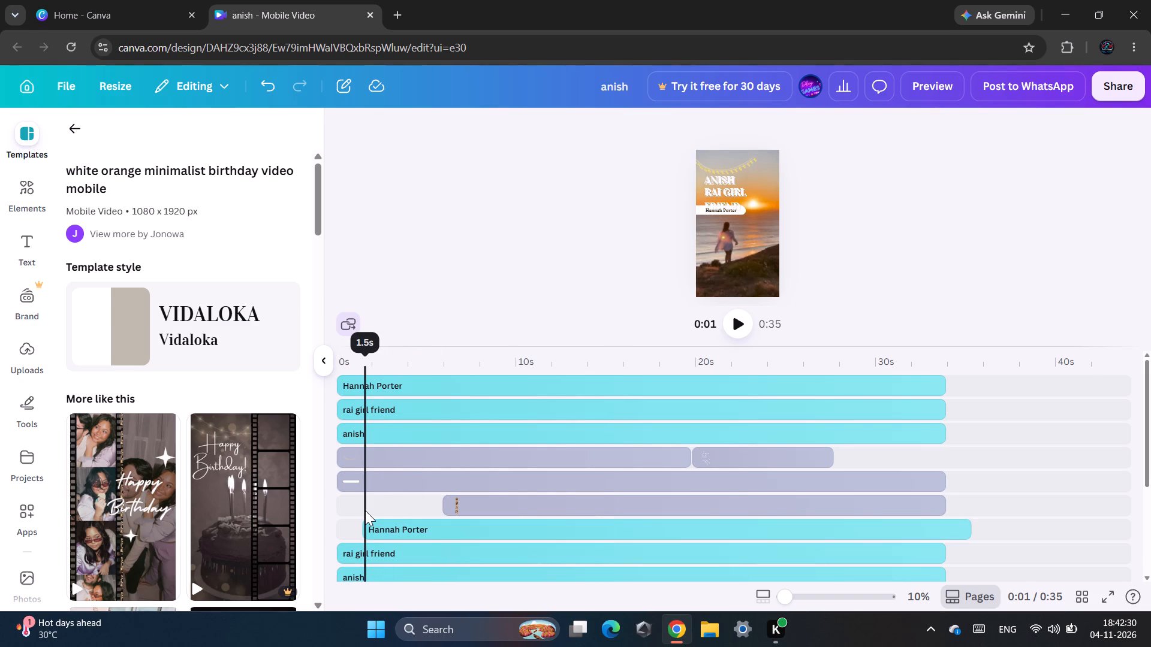
{"action": "left_click", "coordinate": [361, 505]}
{"action": "left_click", "coordinate": [360, 505]}
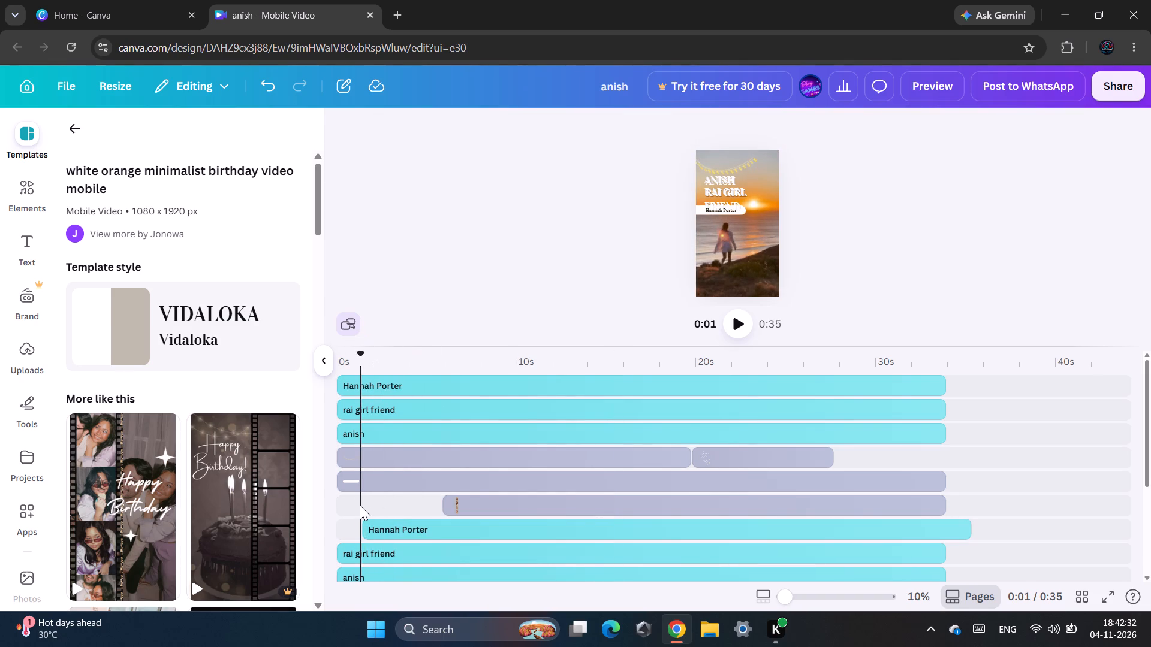
{"action": "left_click_drag", "start_coordinate": [454, 500], "coordinate": [350, 500]}
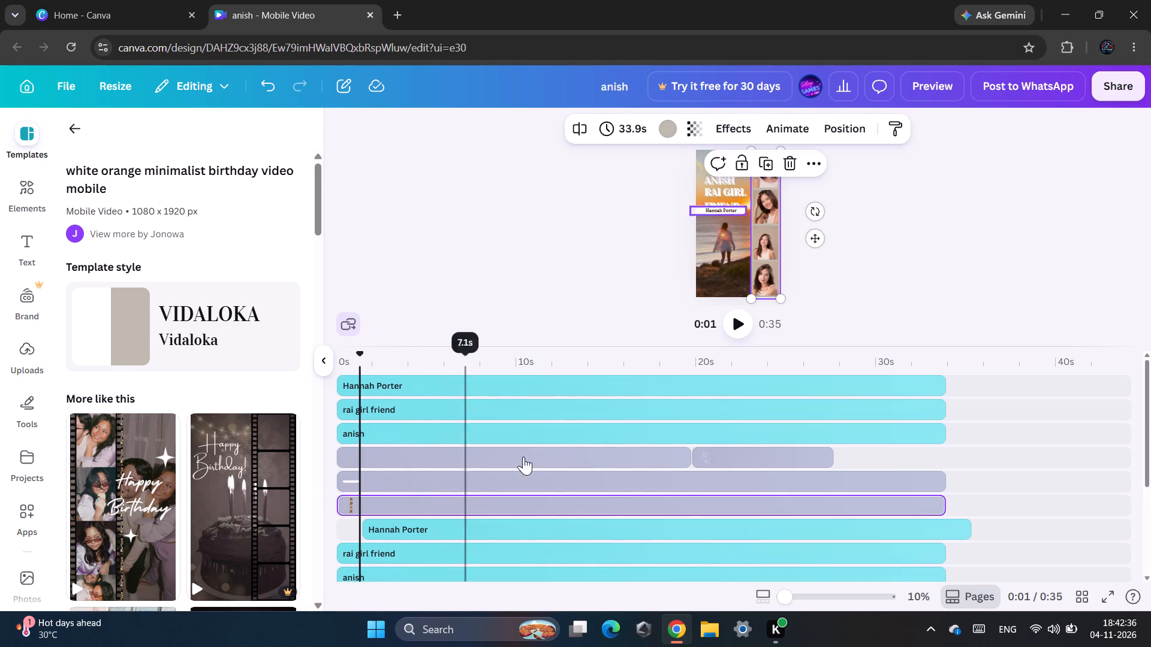
Move the upper photo strip slightly left and down on the page.
{"action": "left_click_drag", "start_coordinate": [765, 235], "coordinate": [757, 245]}
Play the whole video from the beginning to review the duplicated and repositioned elements.
{"action": "left_click", "coordinate": [434, 386]}
{"action": "left_click", "coordinate": [500, 395]}
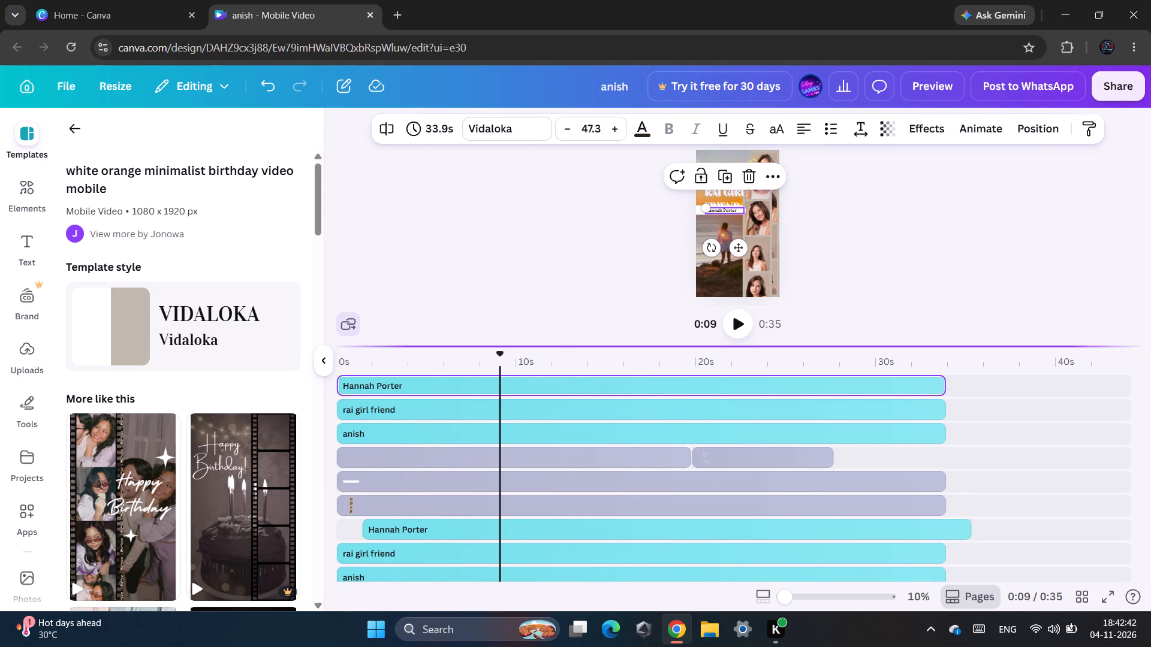
{"action": "left_click", "coordinate": [339, 373]}
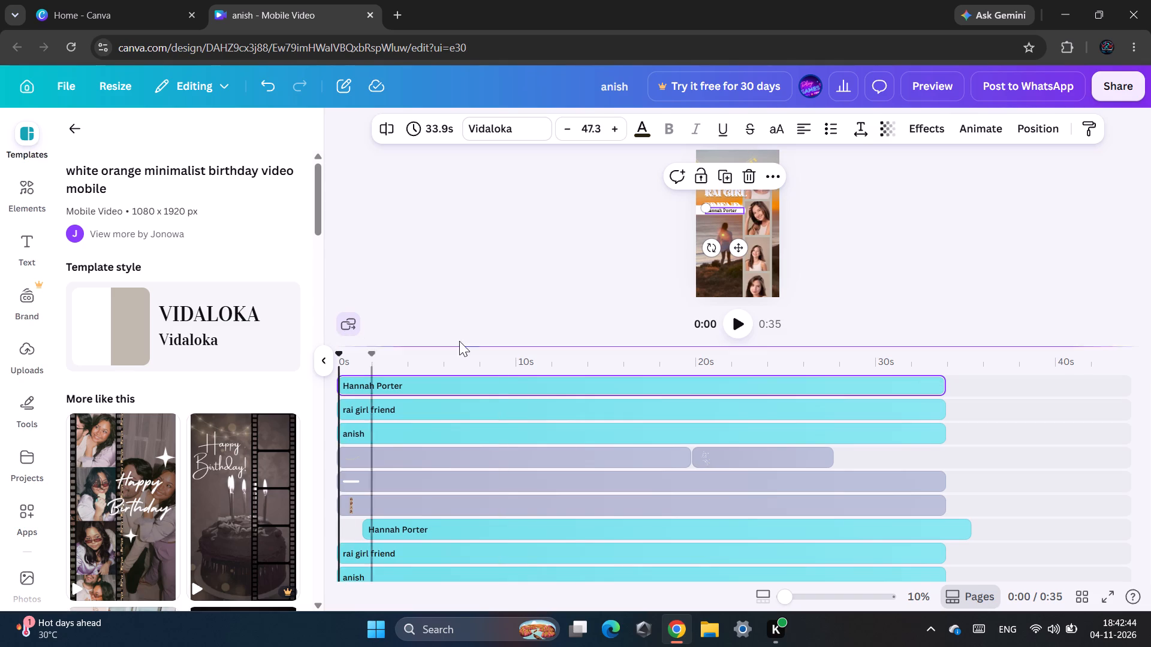
{"action": "left_click", "coordinate": [742, 322]}
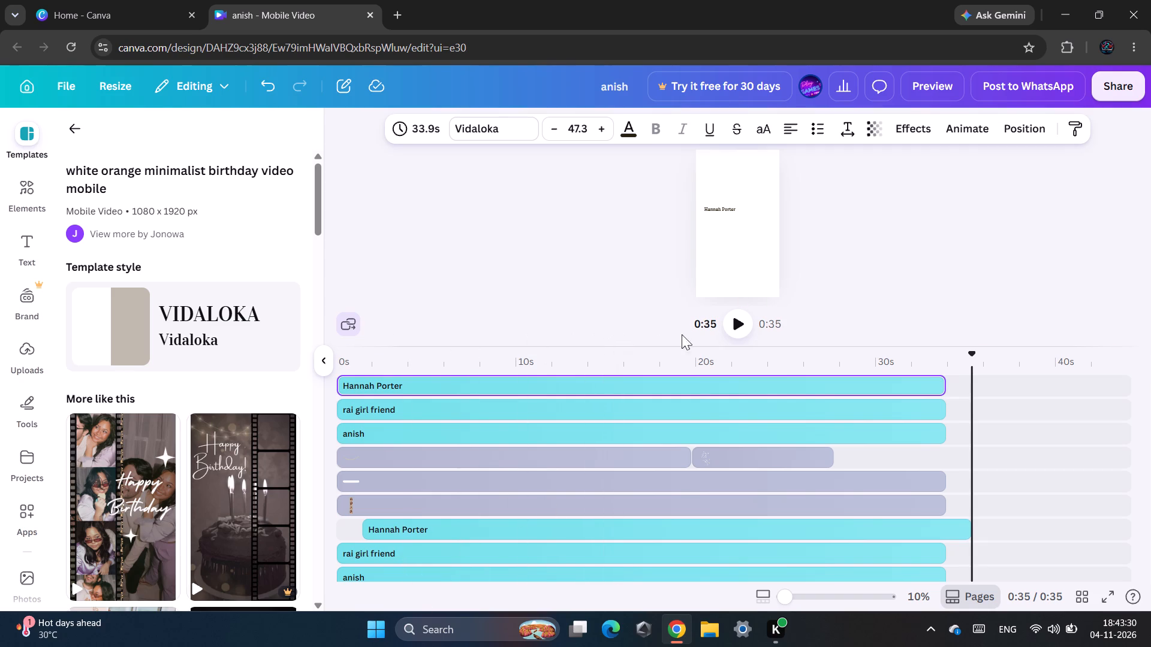
Reorder the upper text tracks: name-label text below "anish", and "rai girl friend" down to directly above its lower copy.
{"action": "left_click_drag", "start_coordinate": [682, 391], "coordinate": [667, 451]}
{"action": "left_click_drag", "start_coordinate": [674, 395], "coordinate": [637, 551]}
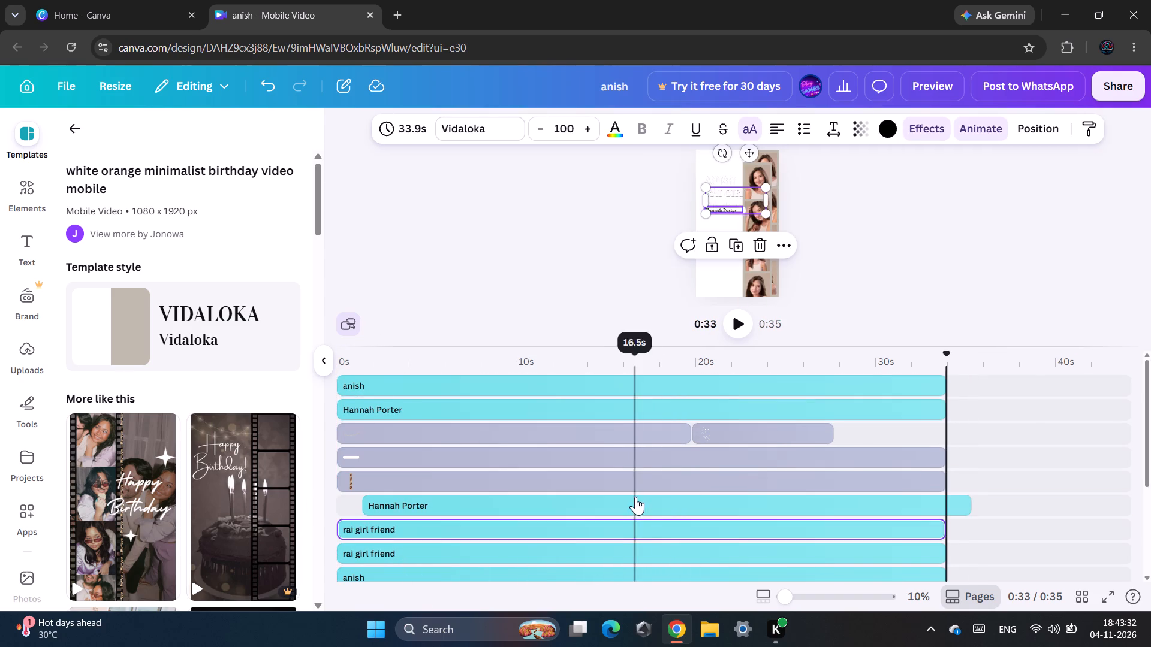
Lower the white bar, "anish" and full-length name-label tracks so they sit in that order directly above the upper "rai girl friend".
{"action": "left_click_drag", "start_coordinate": [646, 452], "coordinate": [635, 522]}
{"action": "left_click_drag", "start_coordinate": [646, 419], "coordinate": [632, 506]}
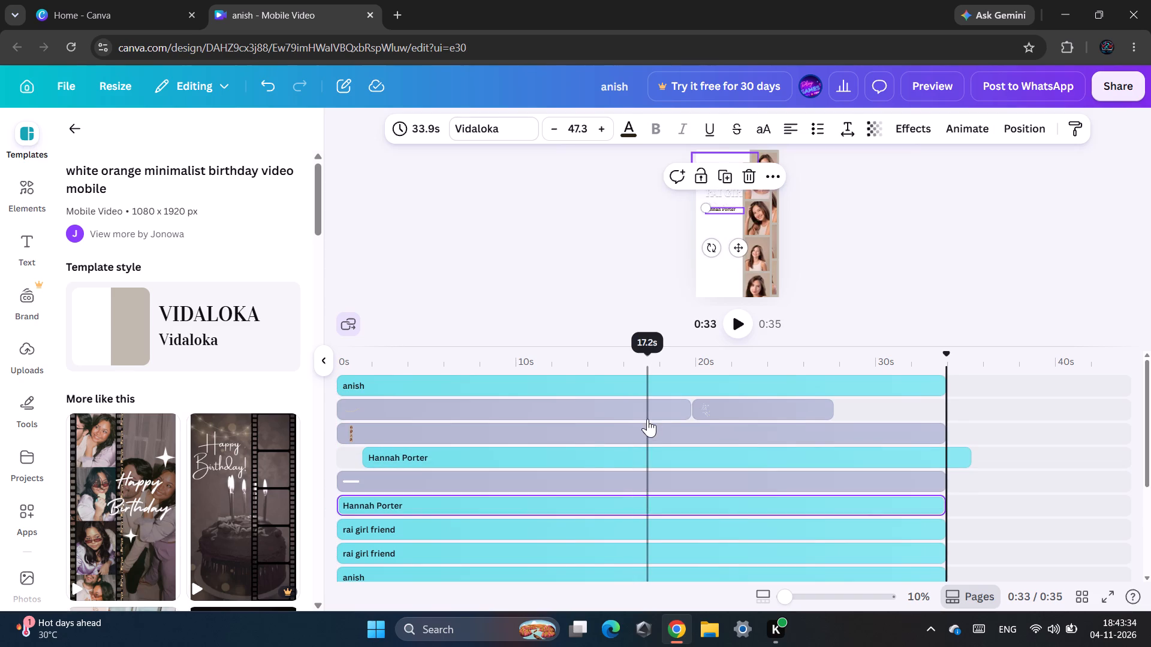
{"action": "left_click_drag", "start_coordinate": [647, 419], "coordinate": [643, 477]}
{"action": "left_click", "coordinate": [643, 477]}
{"action": "left_click_drag", "start_coordinate": [665, 384], "coordinate": [656, 445]}
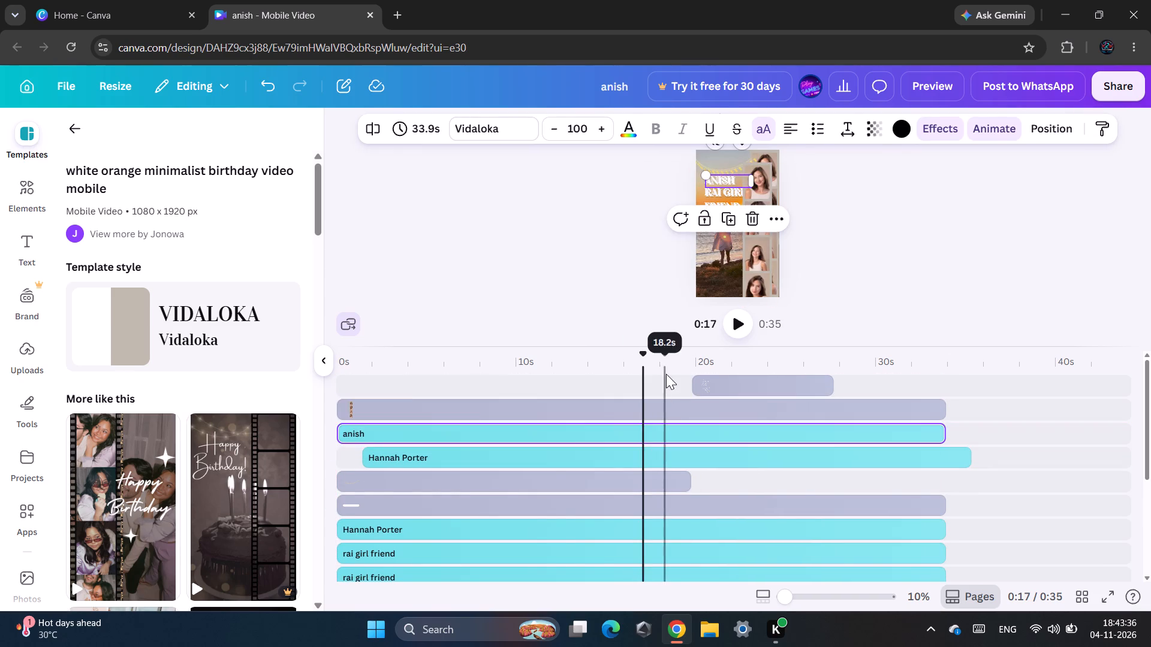
{"action": "left_click_drag", "start_coordinate": [666, 374], "coordinate": [647, 437]}
{"action": "left_click_drag", "start_coordinate": [637, 425], "coordinate": [624, 491]}
{"action": "left_click_drag", "start_coordinate": [628, 423], "coordinate": [618, 480]}
{"action": "left_click_drag", "start_coordinate": [623, 404], "coordinate": [617, 464]}
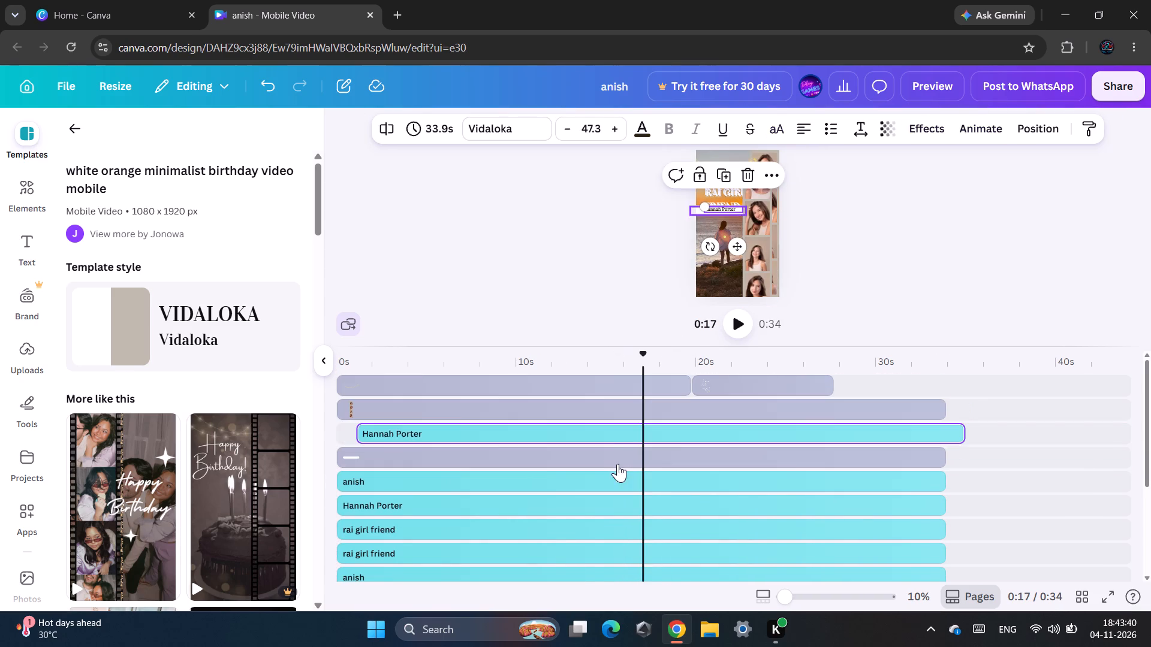
Place both name-label tracks directly above "rai girl friend", beneath the white bar and photo strip, with the offset one starting at 0 s.
{"action": "left_click_drag", "start_coordinate": [617, 441], "coordinate": [611, 493]}
{"action": "left_click_drag", "start_coordinate": [620, 444], "coordinate": [613, 483]}
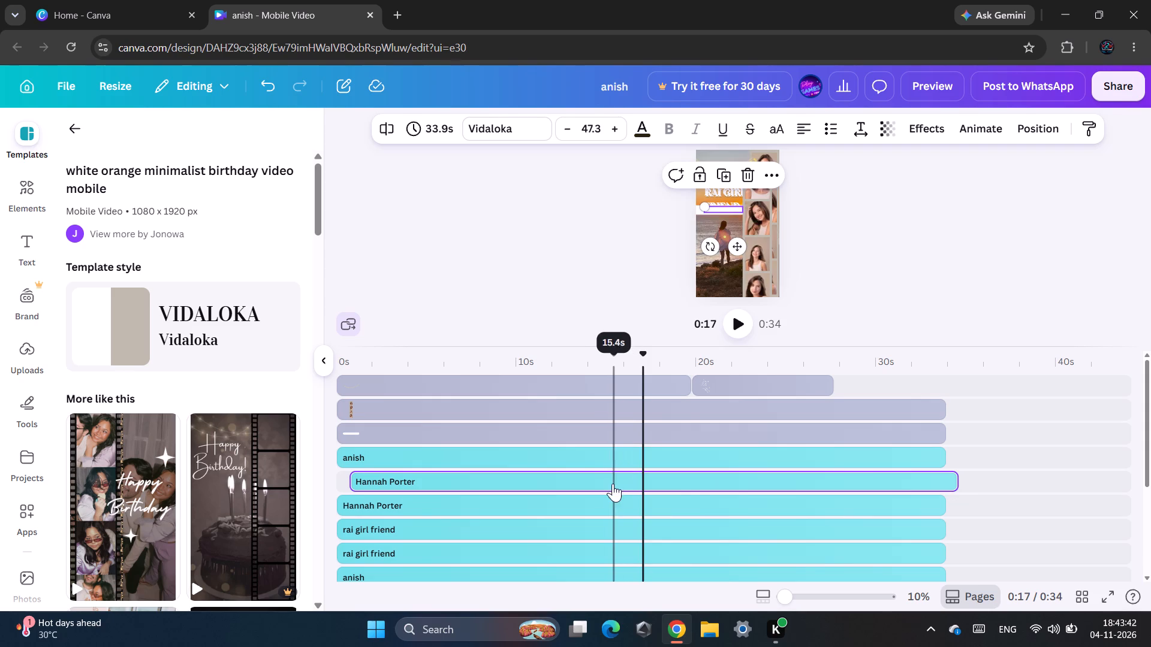
{"action": "left_click_drag", "start_coordinate": [613, 483], "coordinate": [608, 503]}
{"action": "left_click_drag", "start_coordinate": [610, 448], "coordinate": [604, 512]}
{"action": "left_click_drag", "start_coordinate": [608, 430], "coordinate": [594, 519]}
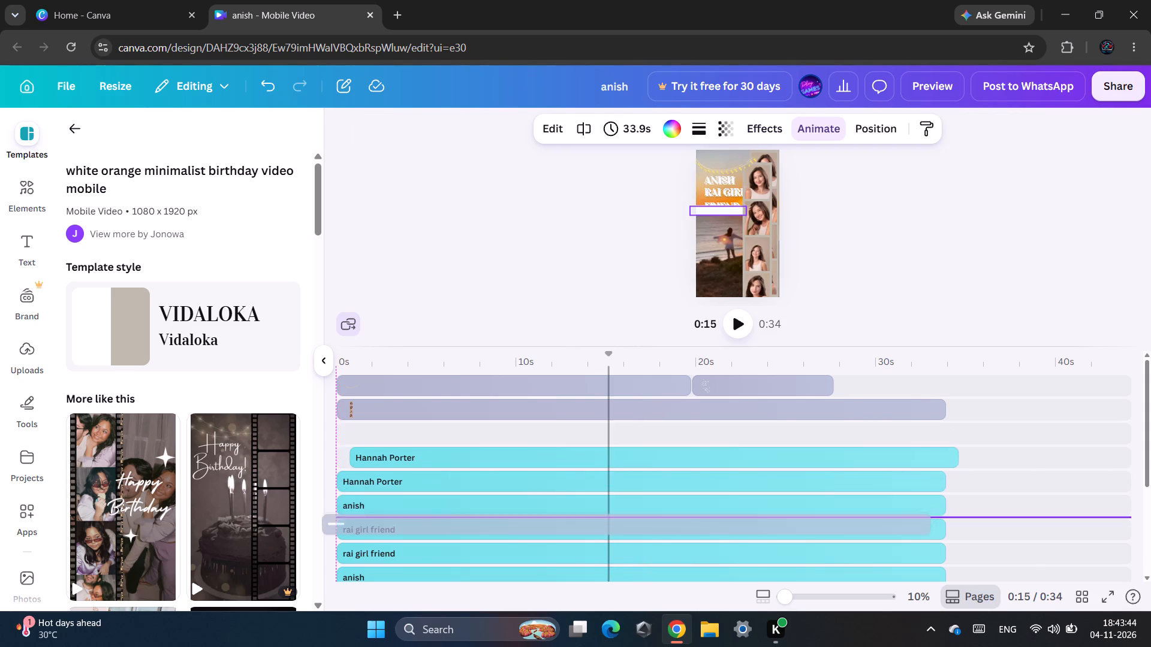
{"action": "left_click_drag", "start_coordinate": [594, 519], "coordinate": [593, 520]}
{"action": "left_click_drag", "start_coordinate": [597, 410], "coordinate": [573, 521]}
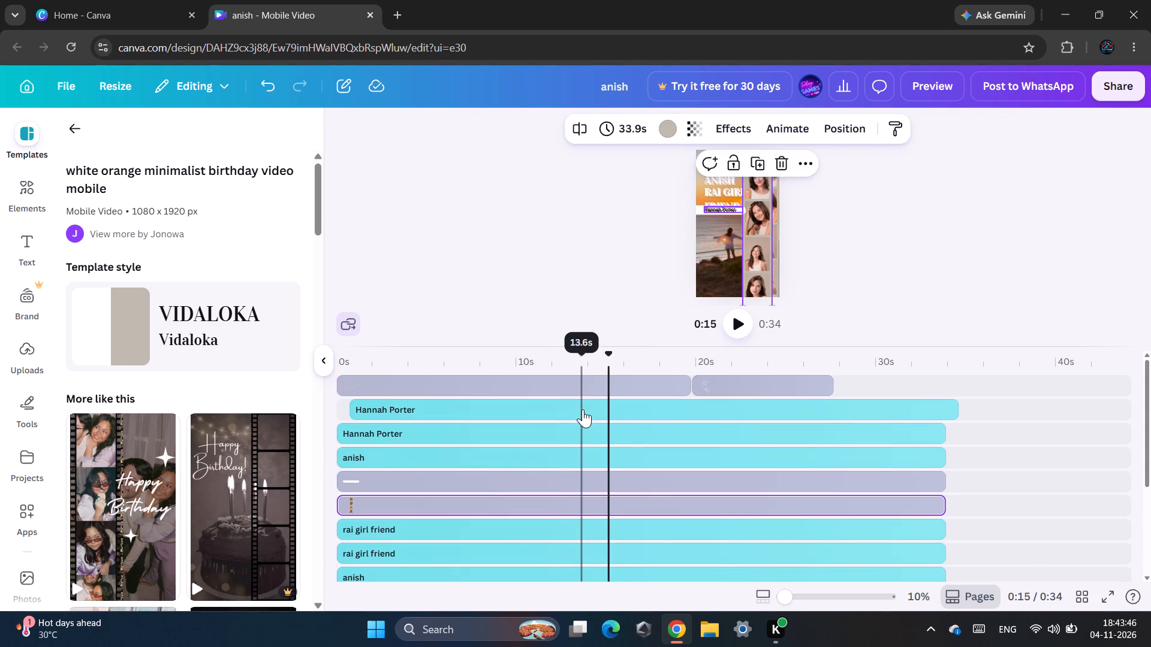
{"action": "left_click_drag", "start_coordinate": [584, 406], "coordinate": [559, 510]}
{"action": "left_click_drag", "start_coordinate": [581, 404], "coordinate": [564, 521]}
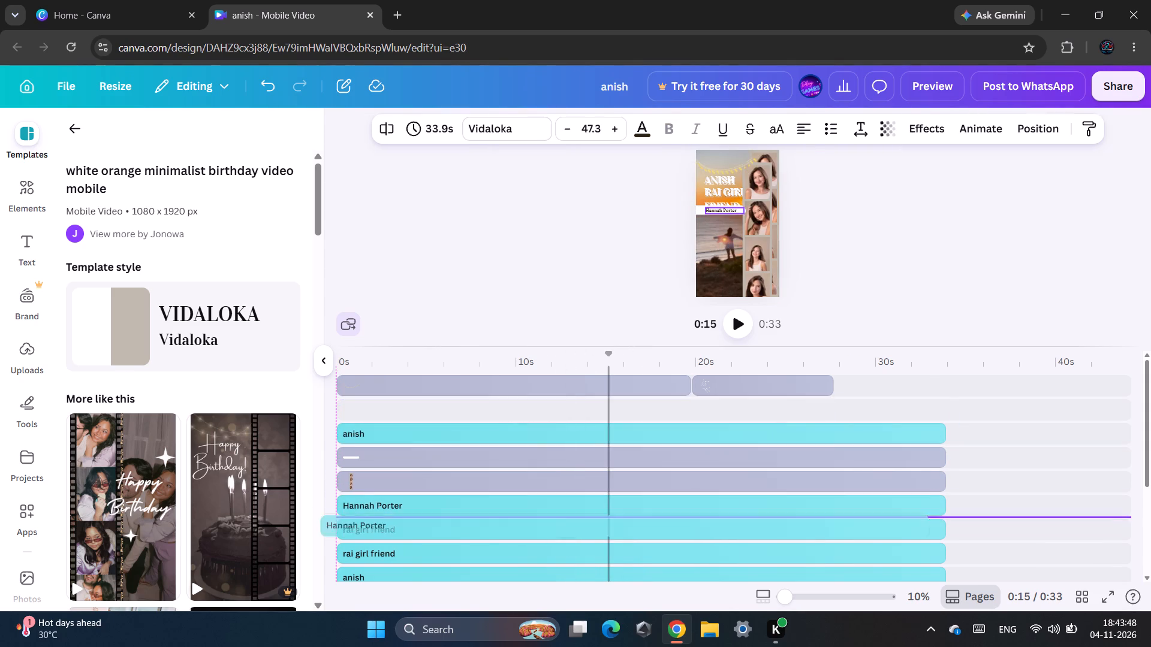
{"action": "left_click_drag", "start_coordinate": [564, 521], "coordinate": [564, 521]}
Move one "rai girl friend" track below the lower "anish", and group the white bar and both name labels directly above that "anish".
{"action": "left_click_drag", "start_coordinate": [568, 437], "coordinate": [567, 451]}
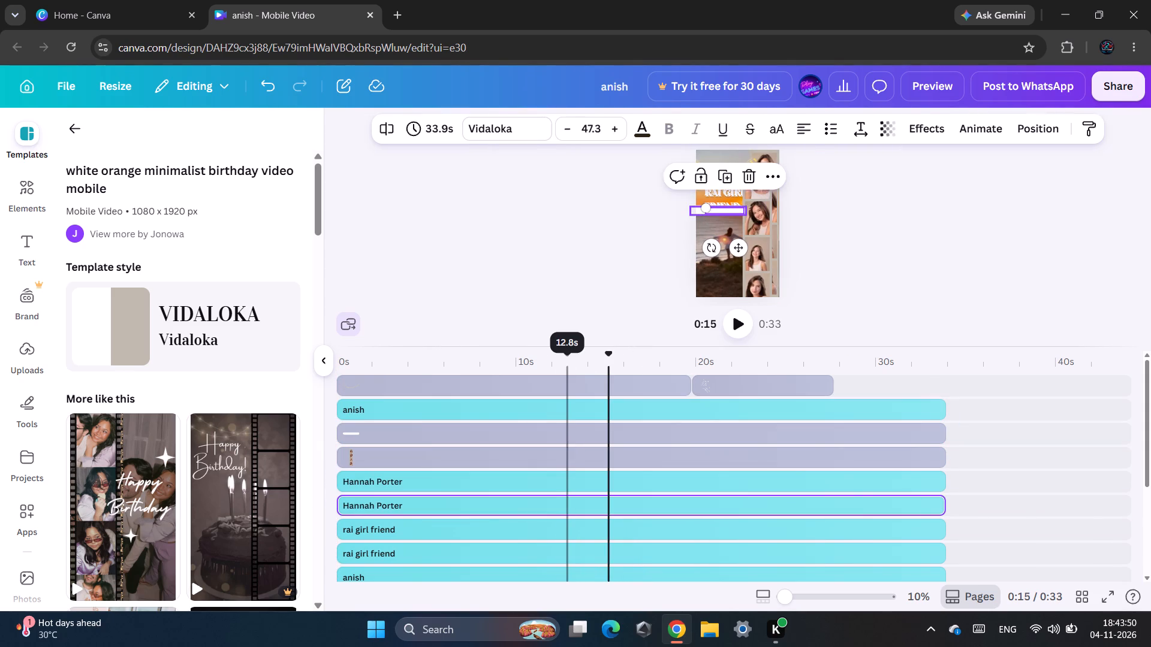
{"action": "left_click_drag", "start_coordinate": [567, 451], "coordinate": [544, 545]}
{"action": "left_click_drag", "start_coordinate": [550, 471], "coordinate": [543, 528]}
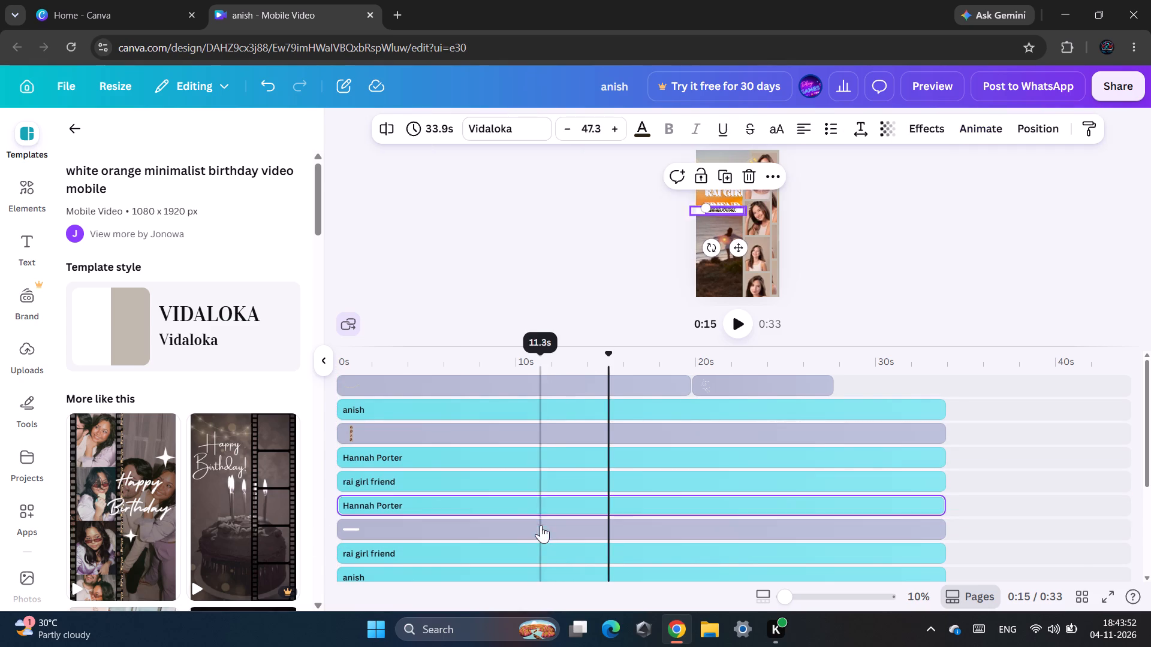
{"action": "left_click_drag", "start_coordinate": [549, 479], "coordinate": [535, 563]}
{"action": "left_click_drag", "start_coordinate": [551, 483], "coordinate": [551, 483]}
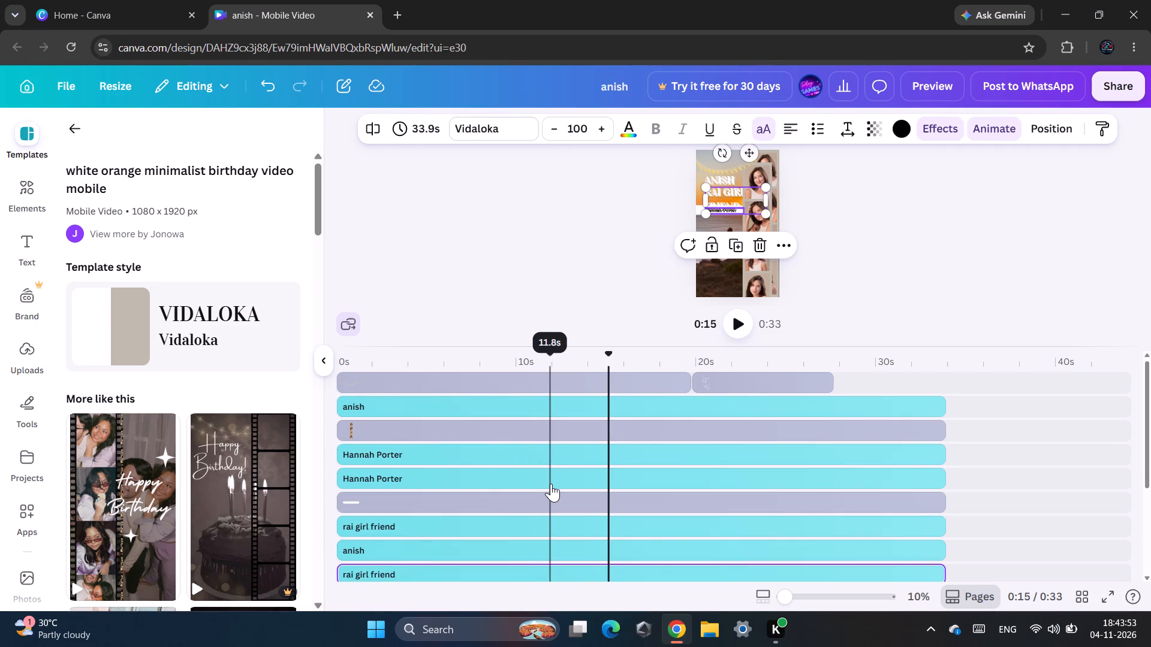
{"action": "left_click_drag", "start_coordinate": [551, 483], "coordinate": [546, 514]}
{"action": "left_click_drag", "start_coordinate": [555, 473], "coordinate": [547, 535]}
{"action": "left_click_drag", "start_coordinate": [557, 485], "coordinate": [549, 532]}
{"action": "left_click_drag", "start_coordinate": [559, 452], "coordinate": [547, 535]}
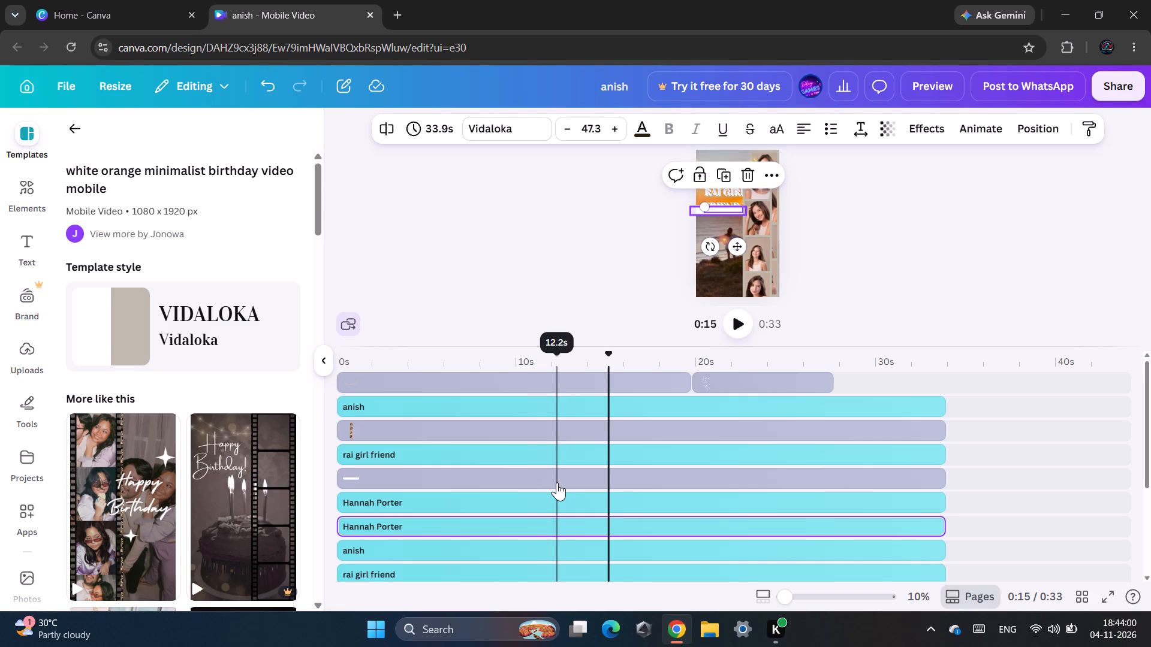
Lower the upper white bar track to directly below the lower pair of garland clips.
{"action": "left_click_drag", "start_coordinate": [557, 482], "coordinate": [549, 551]}
{"action": "left_click_drag", "start_coordinate": [566, 484], "coordinate": [550, 567]}
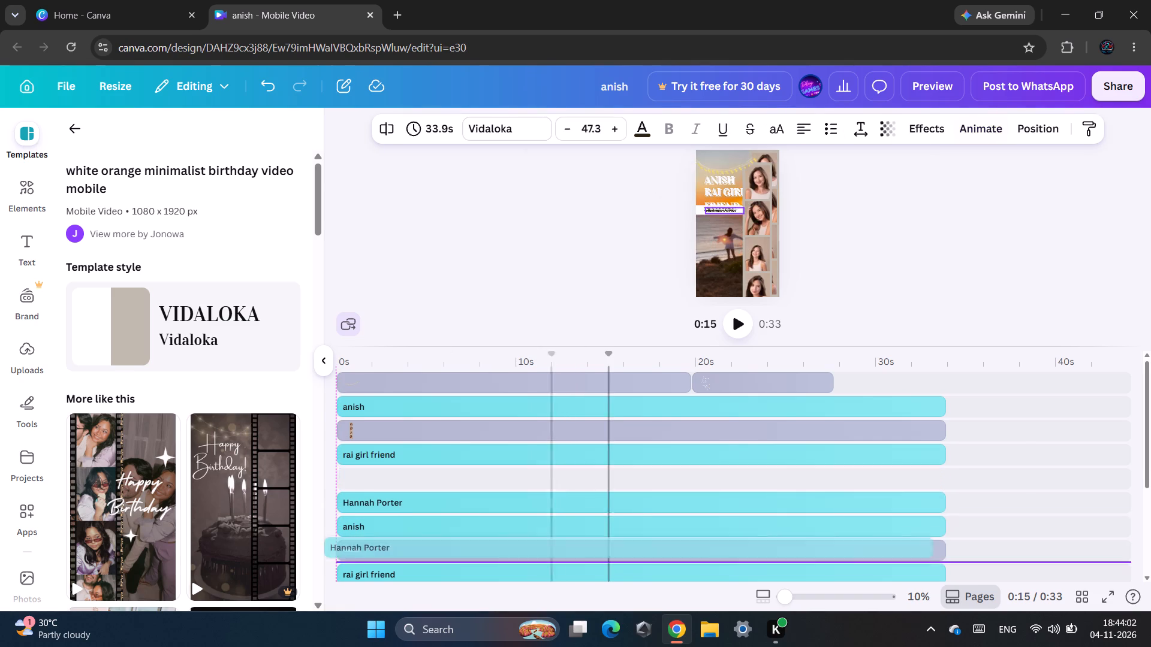
{"action": "left_click_drag", "start_coordinate": [550, 567], "coordinate": [550, 567]}
{"action": "left_click_drag", "start_coordinate": [573, 491], "coordinate": [553, 551]}
{"action": "left_click_drag", "start_coordinate": [568, 479], "coordinate": [556, 525]}
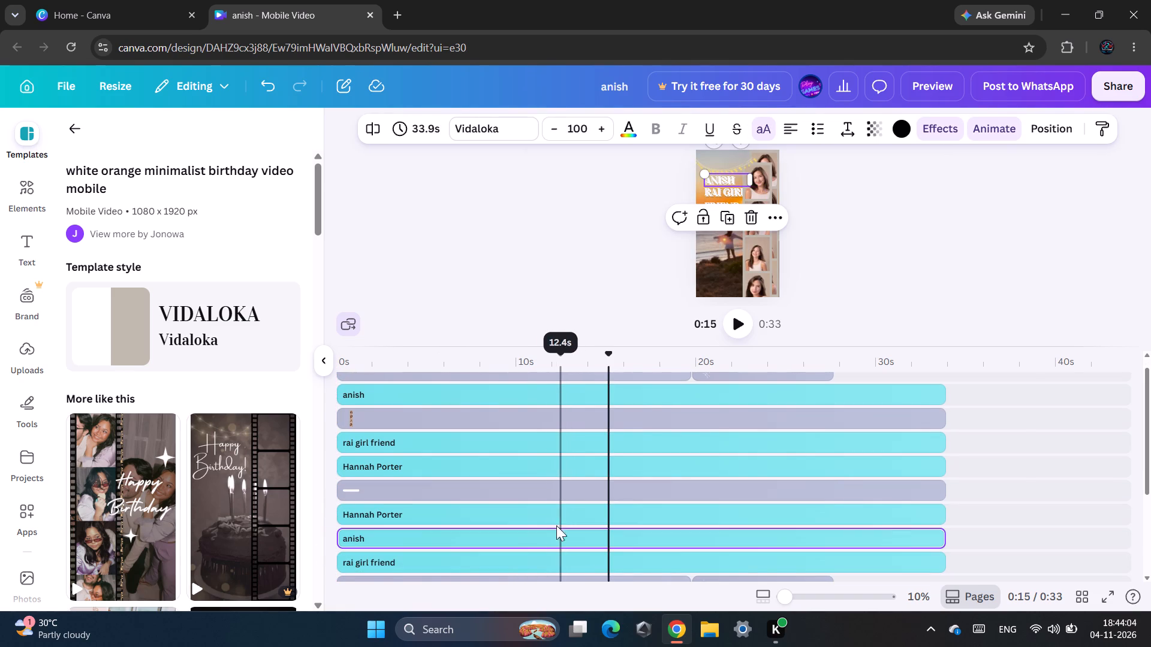
{"action": "left_click_drag", "start_coordinate": [556, 525], "coordinate": [549, 559]}
{"action": "left_click_drag", "start_coordinate": [559, 489], "coordinate": [548, 572]}
Move the lower "rai girl friend" track below the lower garland pair, directly above the white bar.
{"action": "left_click_drag", "start_coordinate": [558, 497], "coordinate": [558, 512]}
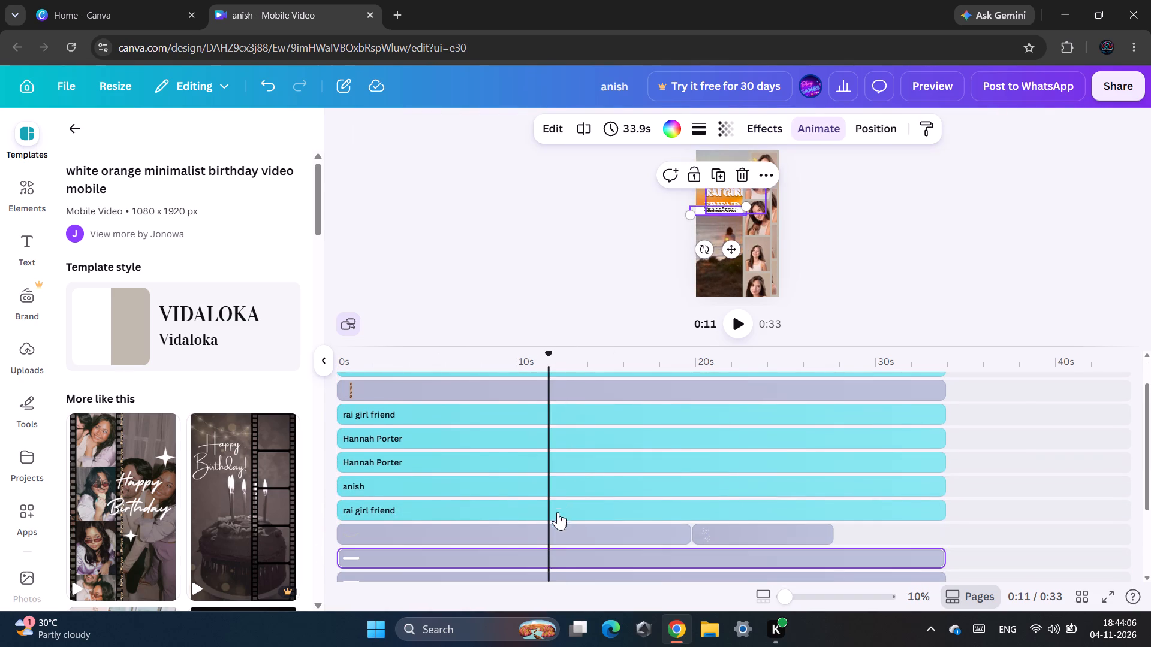
{"action": "left_click_drag", "start_coordinate": [558, 512], "coordinate": [545, 574]}
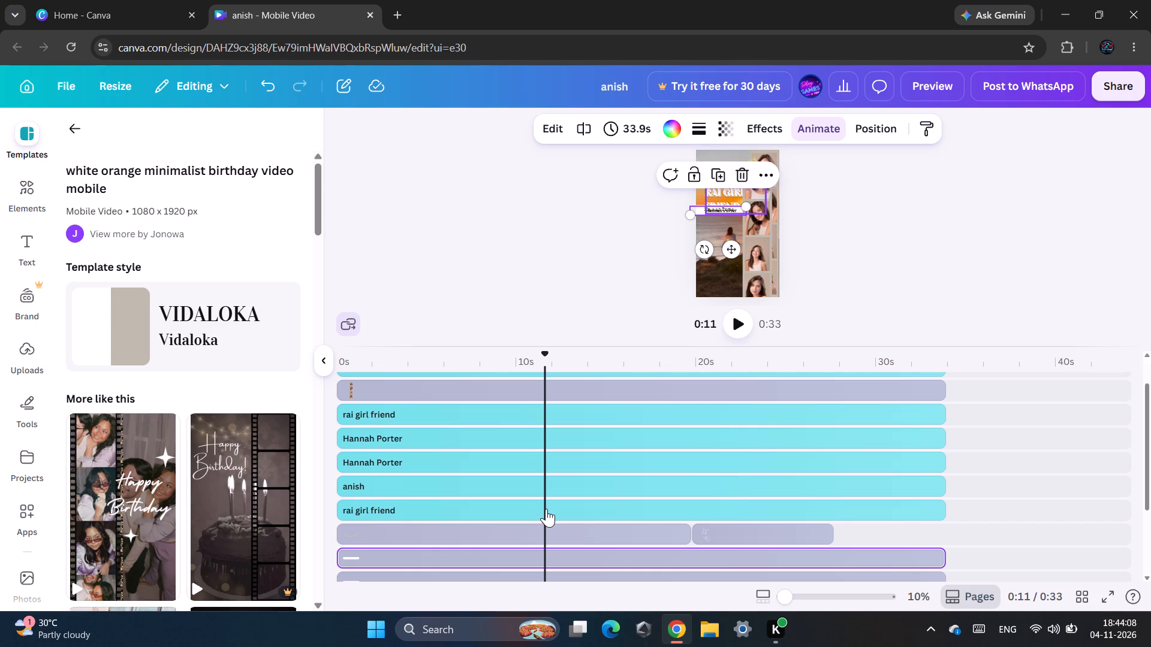
{"action": "left_click_drag", "start_coordinate": [546, 509], "coordinate": [534, 550]}
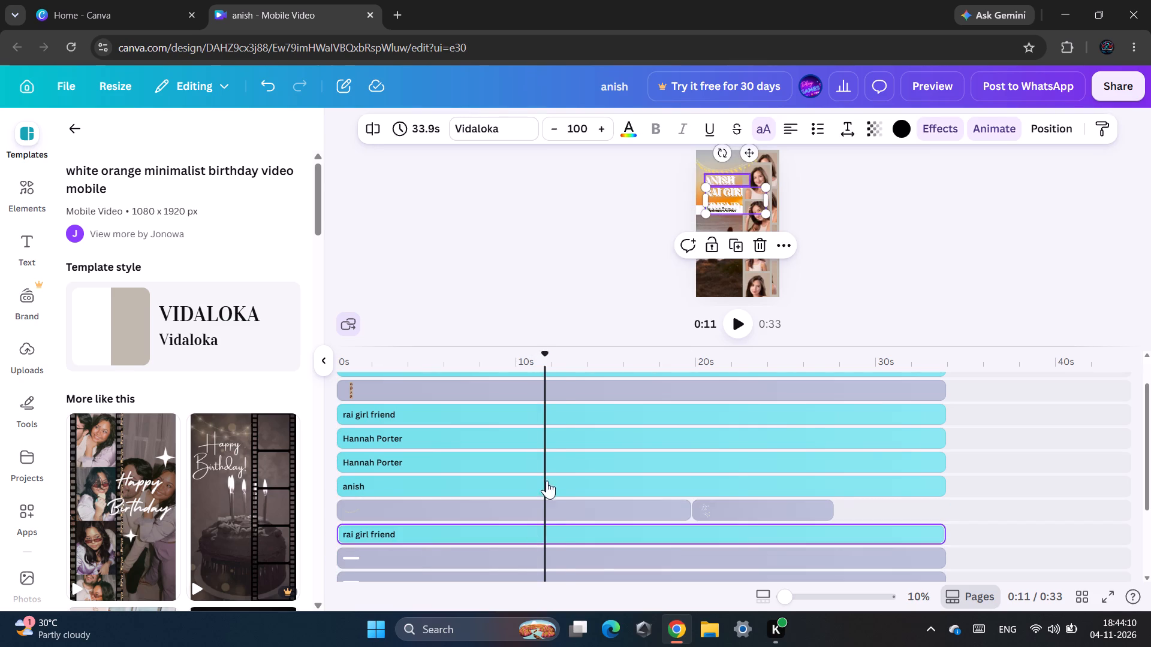
Stack "rai girl friend", "anish", the photo strip and one name label, top to bottom, between the garland pair and the lower "rai girl friend".
{"action": "left_click_drag", "start_coordinate": [565, 430], "coordinate": [553, 501]}
{"action": "left_click_drag", "start_coordinate": [559, 444], "coordinate": [547, 519]}
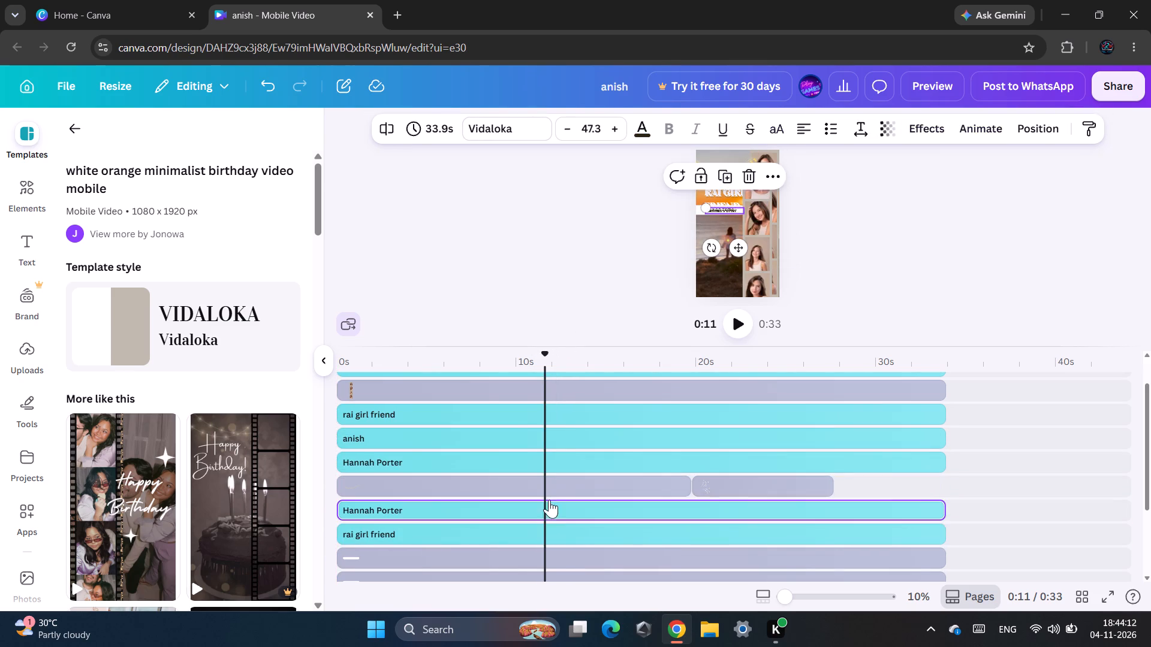
{"action": "left_click_drag", "start_coordinate": [571, 422], "coordinate": [552, 504]}
{"action": "left_click_drag", "start_coordinate": [567, 404], "coordinate": [543, 509]}
{"action": "left_click_drag", "start_coordinate": [574, 399], "coordinate": [559, 491]}
{"action": "left_click_drag", "start_coordinate": [580, 367], "coordinate": [573, 434]}
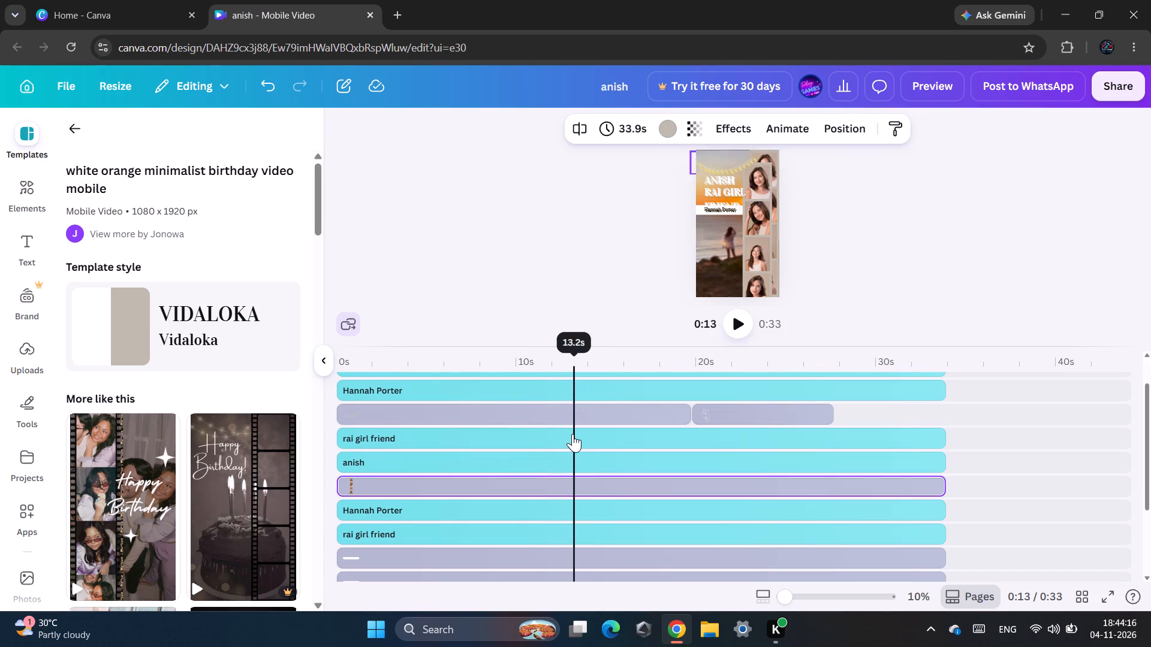
{"action": "left_click_drag", "start_coordinate": [573, 434], "coordinate": [570, 443]}
{"action": "left_click_drag", "start_coordinate": [589, 323], "coordinate": [550, 464]}
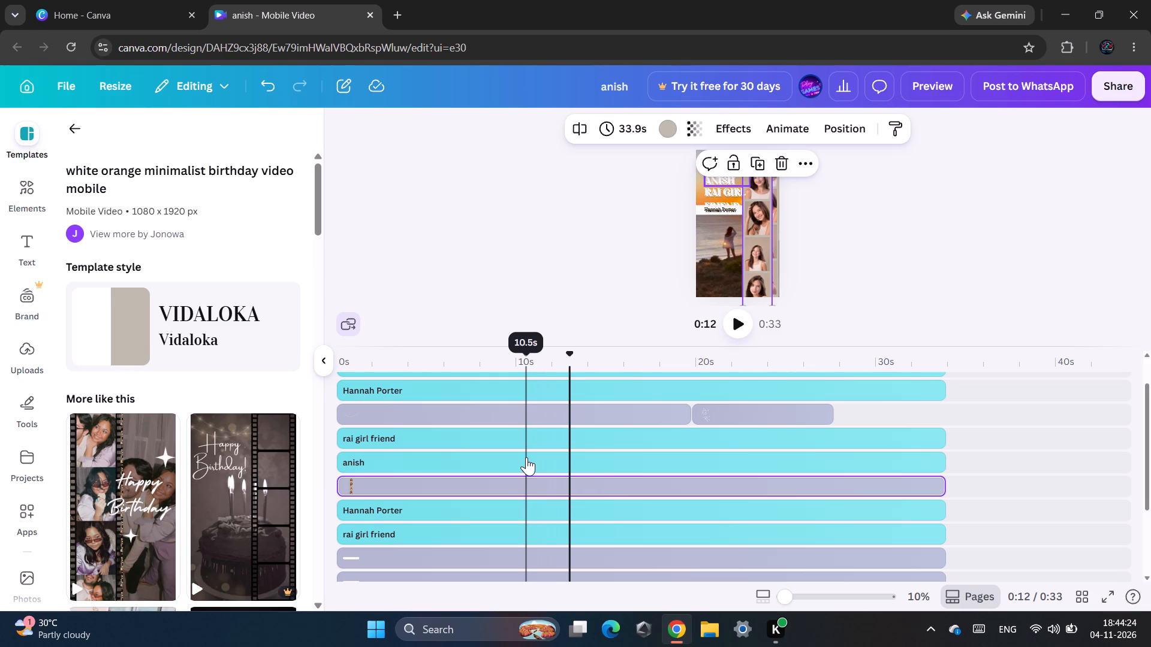
Move the 19.7 s garland clip onto its own track between the name label and the lower "rai girl friend".
{"action": "left_click_drag", "start_coordinate": [536, 421], "coordinate": [535, 468]}
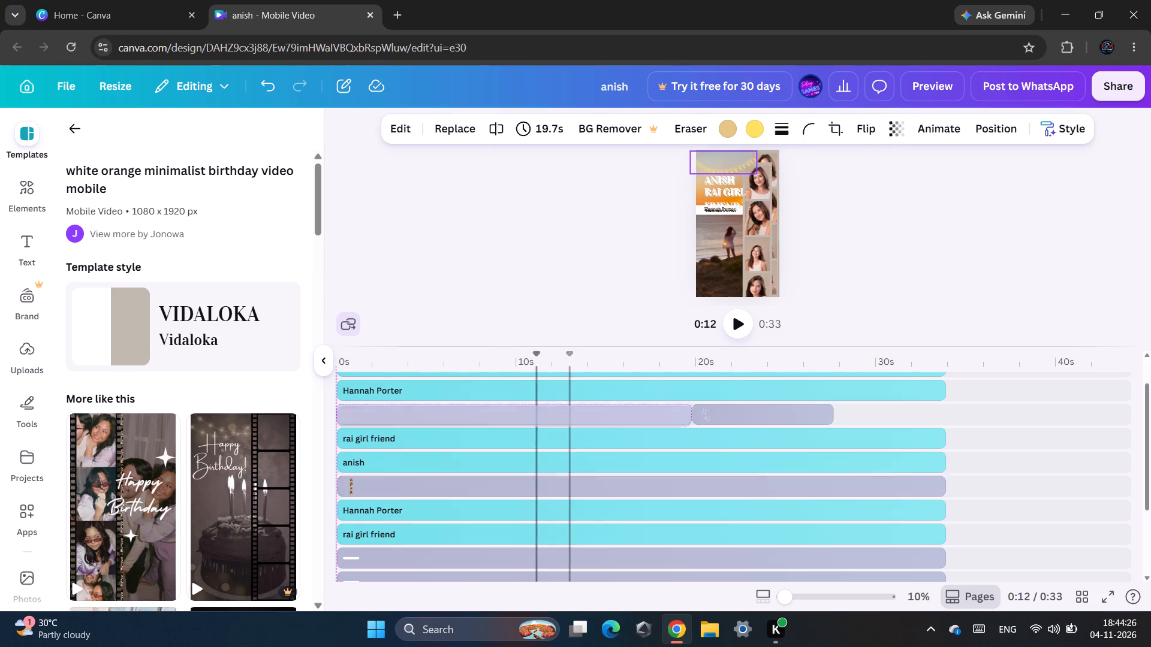
{"action": "left_click_drag", "start_coordinate": [535, 468], "coordinate": [525, 524]}
{"action": "left_click_drag", "start_coordinate": [550, 426], "coordinate": [551, 497]}
Reorder the tracks from top down as photo strip, name label, "anish", 19.7 s garland clip, and both "rai girl friend" texts together.
{"action": "left_click_drag", "start_coordinate": [557, 468], "coordinate": [558, 473]}
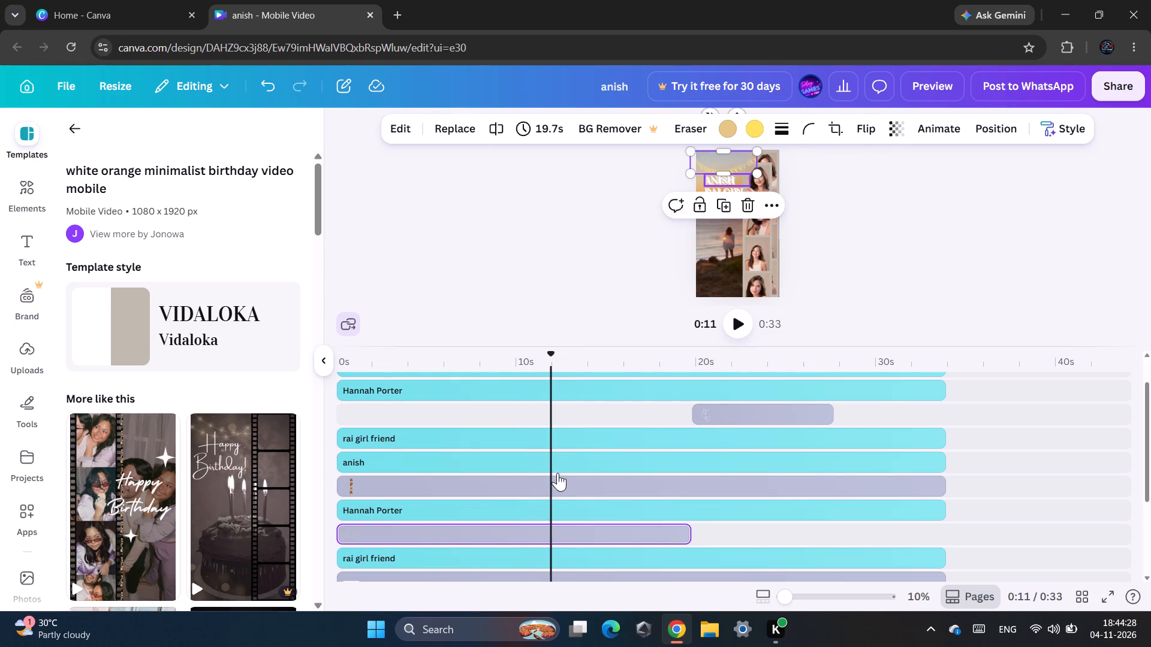
{"action": "left_click_drag", "start_coordinate": [558, 473], "coordinate": [551, 531]}
{"action": "left_click_drag", "start_coordinate": [553, 509], "coordinate": [546, 551]}
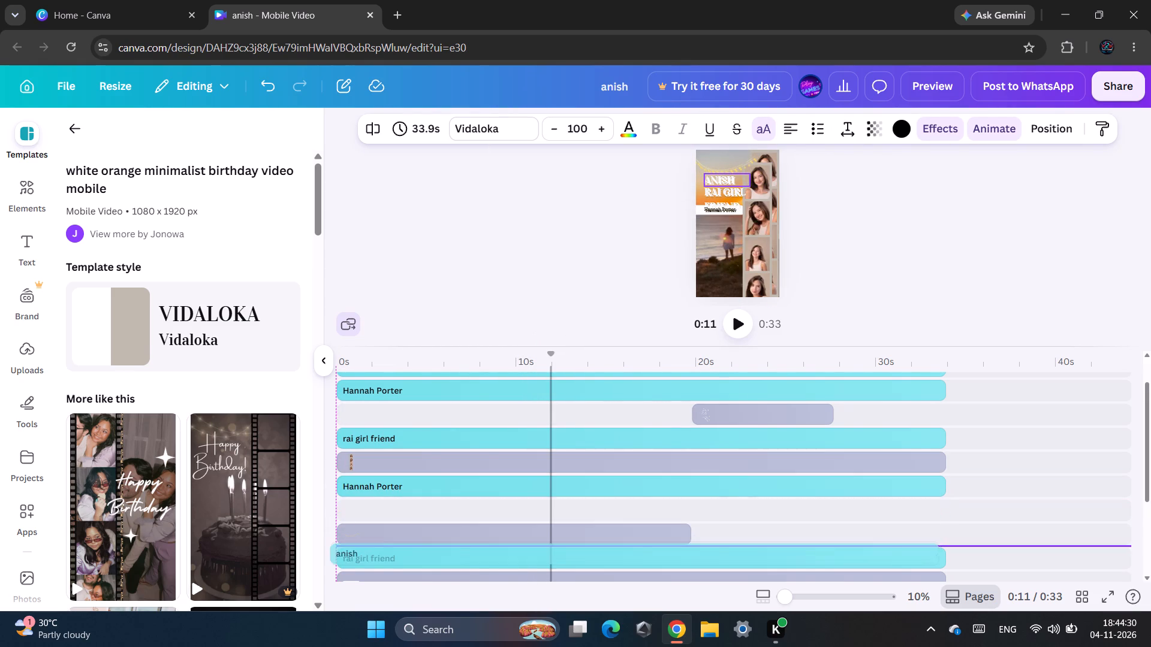
{"action": "left_click_drag", "start_coordinate": [546, 551], "coordinate": [546, 552]}
{"action": "left_click_drag", "start_coordinate": [561, 527], "coordinate": [554, 556]}
{"action": "left_click_drag", "start_coordinate": [553, 511], "coordinate": [552, 516]}
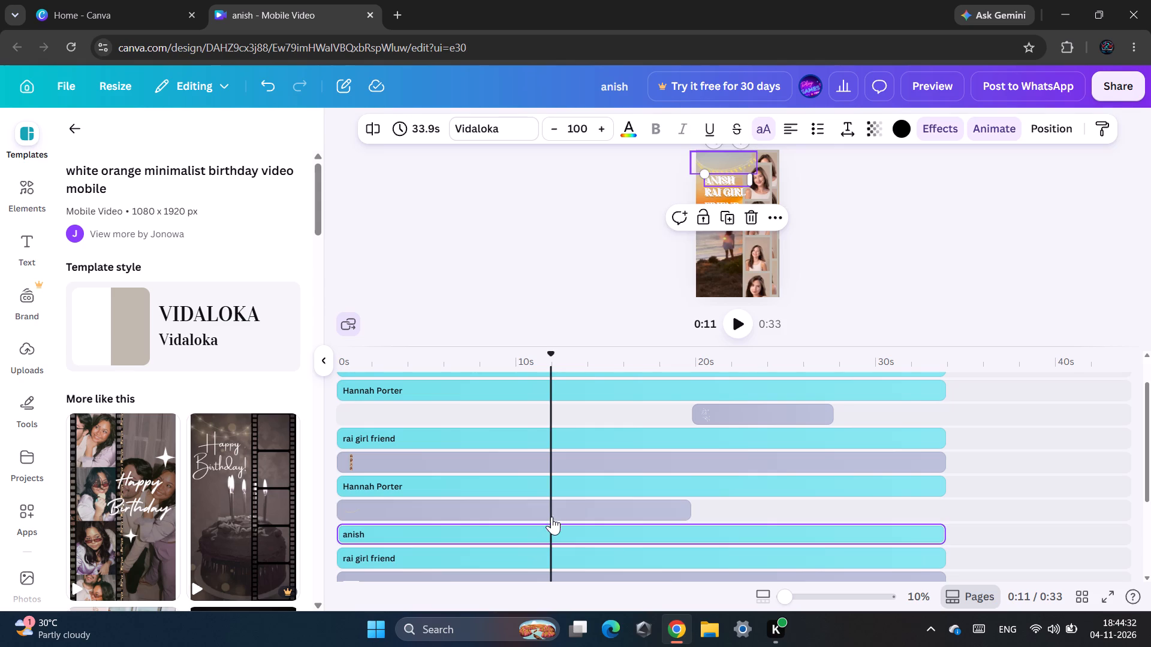
{"action": "left_click_drag", "start_coordinate": [552, 516], "coordinate": [540, 552]}
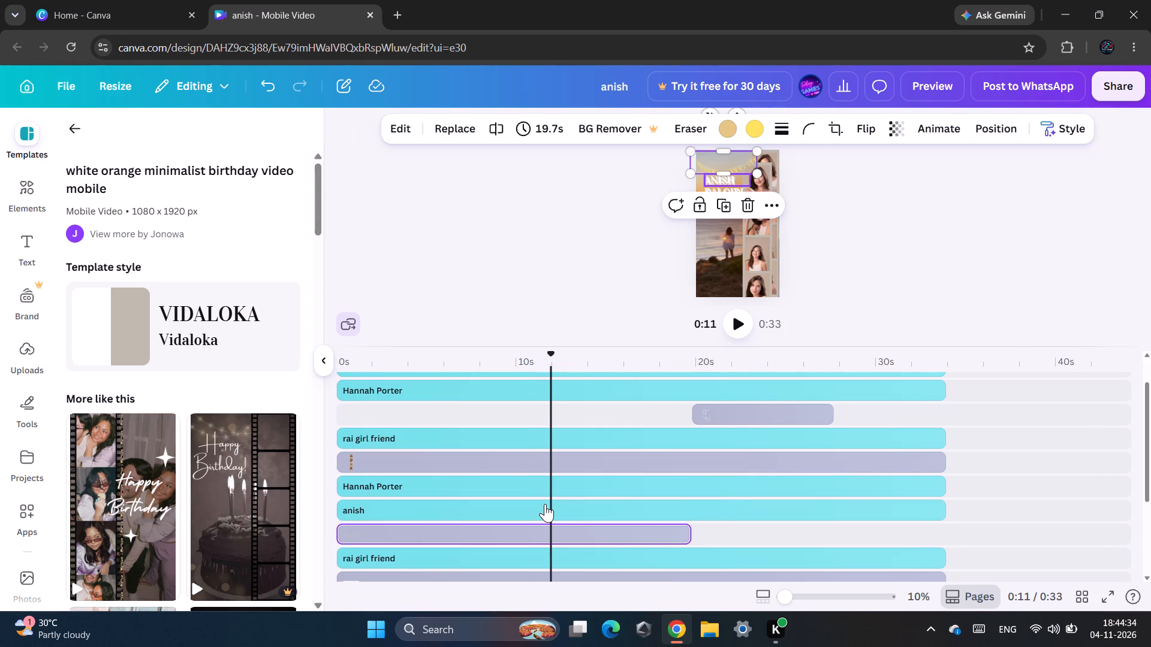
{"action": "left_click_drag", "start_coordinate": [545, 504], "coordinate": [532, 558]}
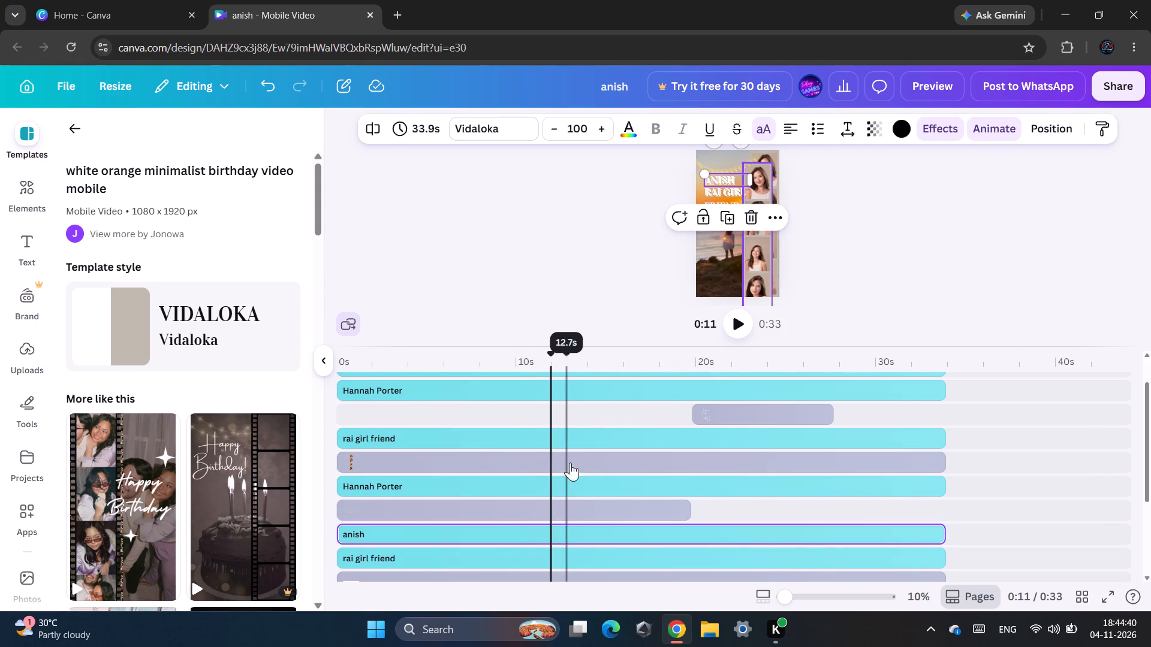
{"action": "left_click_drag", "start_coordinate": [592, 429], "coordinate": [567, 549]}
{"action": "left_click_drag", "start_coordinate": [567, 487], "coordinate": [566, 521]}
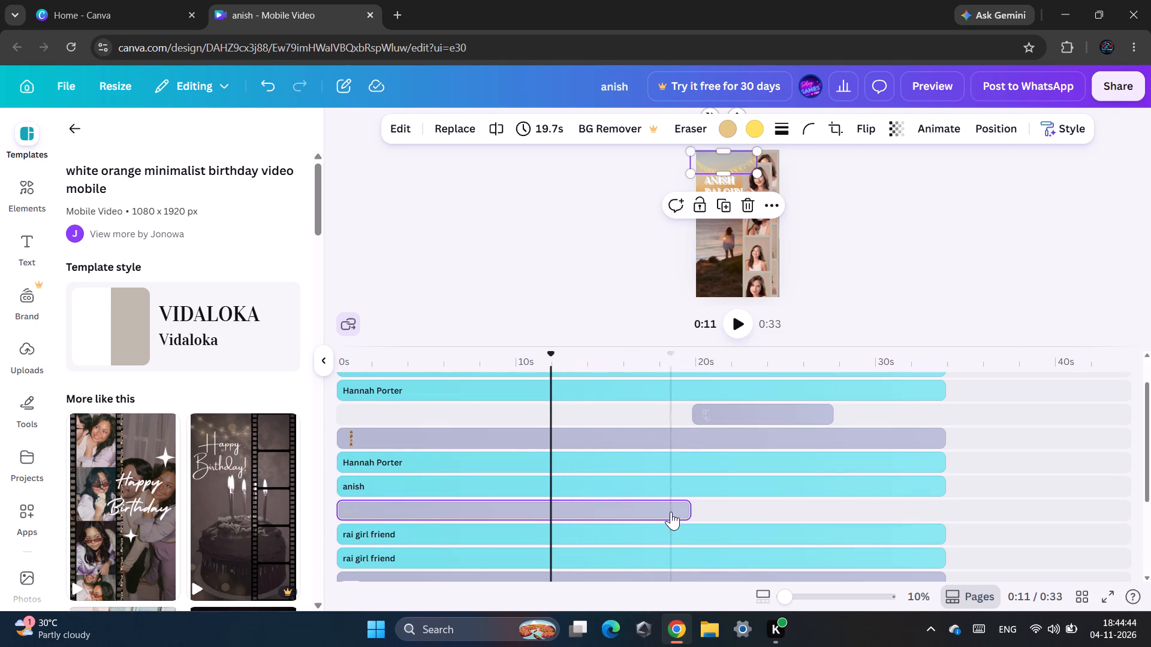
Lengthen the 19.7 s garland clip by extending its end on the timeline.
{"action": "left_click_drag", "start_coordinate": [688, 509], "coordinate": [890, 525]}
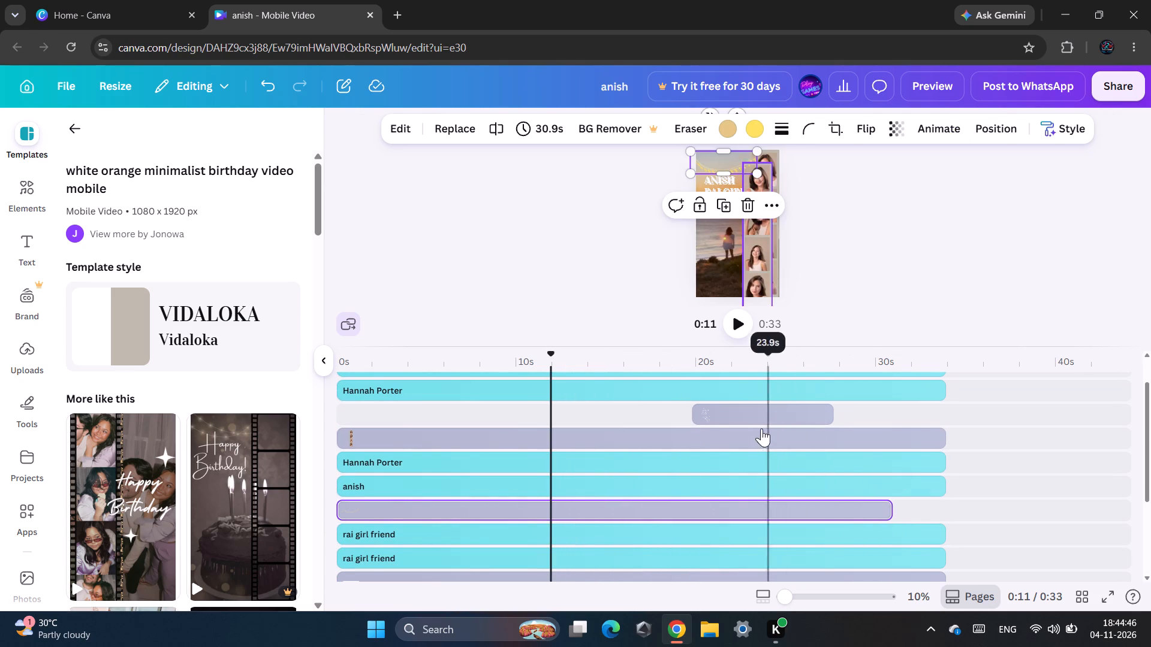
Extend the start of the 7.9 s graphic clip below the upper name label back to 0 s, for a 27.6 s duration.
{"action": "left_click", "coordinate": [718, 409]}
{"action": "left_click_drag", "start_coordinate": [703, 415], "coordinate": [535, 419]}
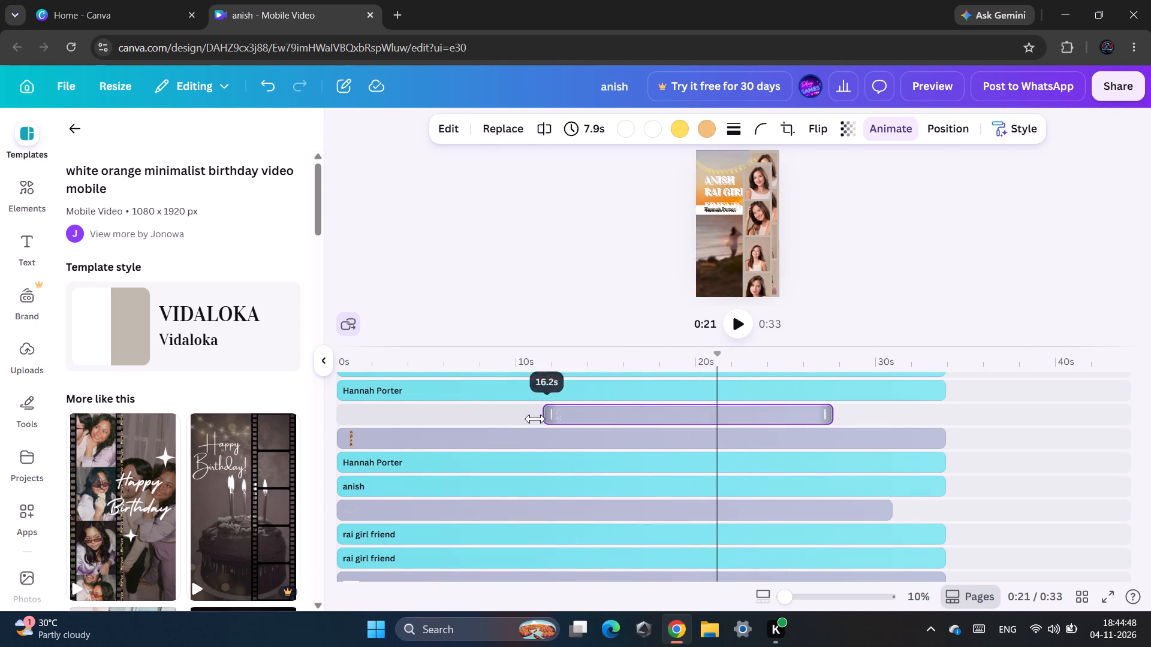
{"action": "left_click_drag", "start_coordinate": [535, 419], "coordinate": [342, 423]}
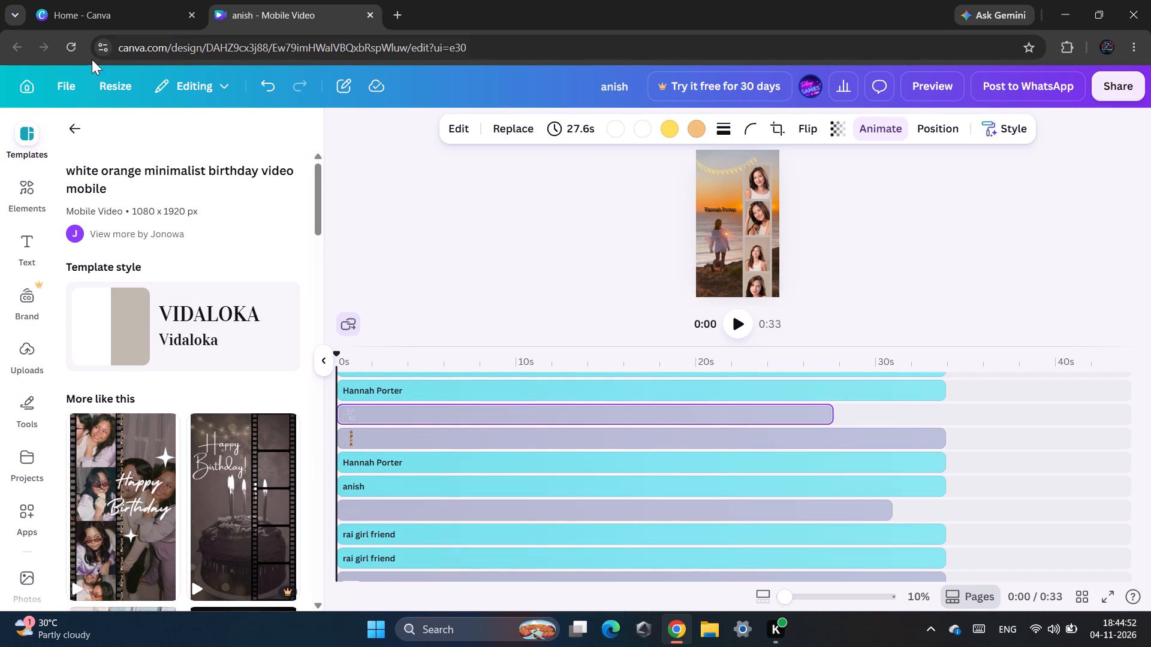
Leave the white orange minimalist birthday template's details and return to the Mobile Video template overview.
{"action": "left_click", "coordinate": [78, 126]}
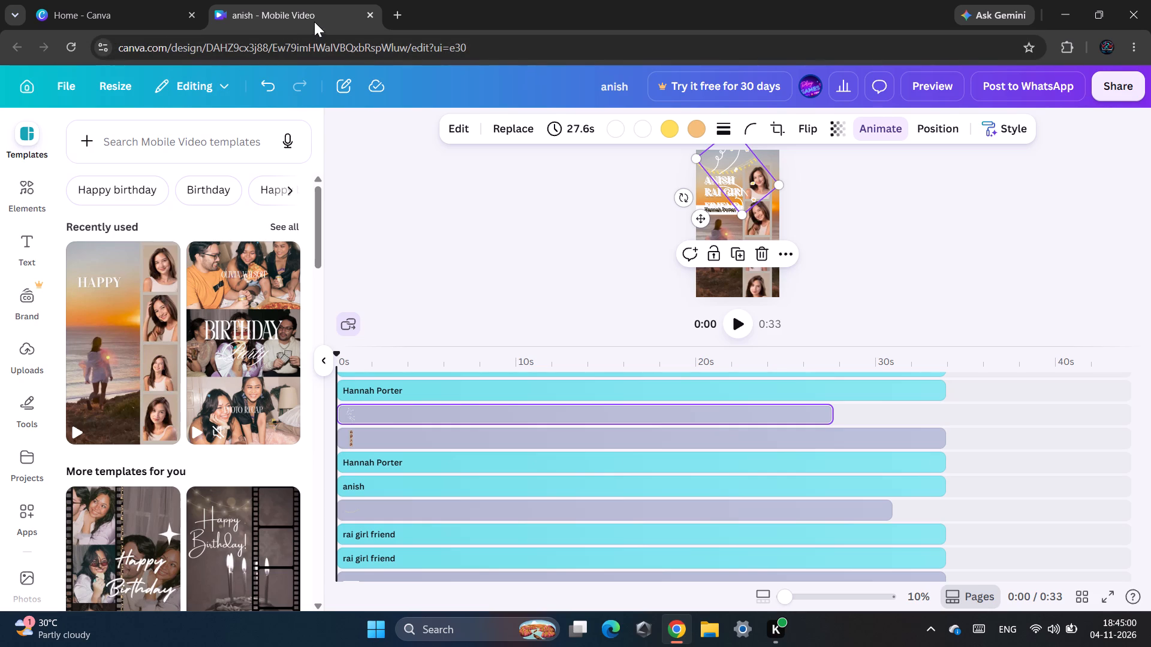
Switch to the Canva home page, dismiss the design creation dialog and move the "Untitled Design" mobile video to Trash.
{"action": "left_click", "coordinate": [159, 3]}
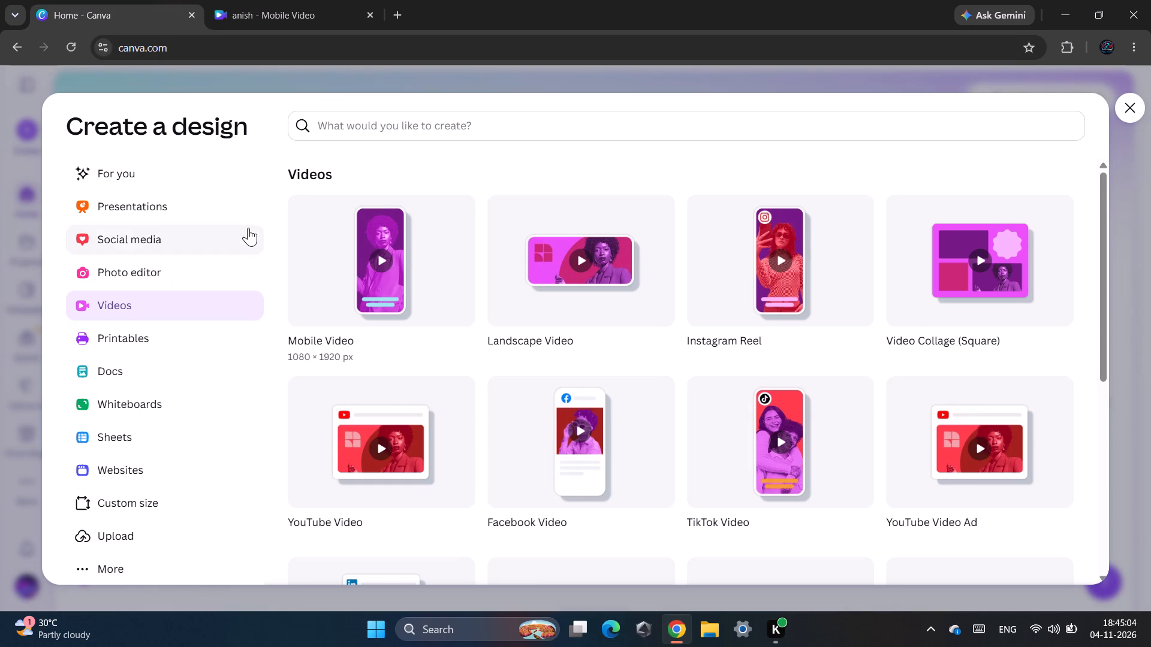
{"action": "left_click", "coordinate": [1128, 116]}
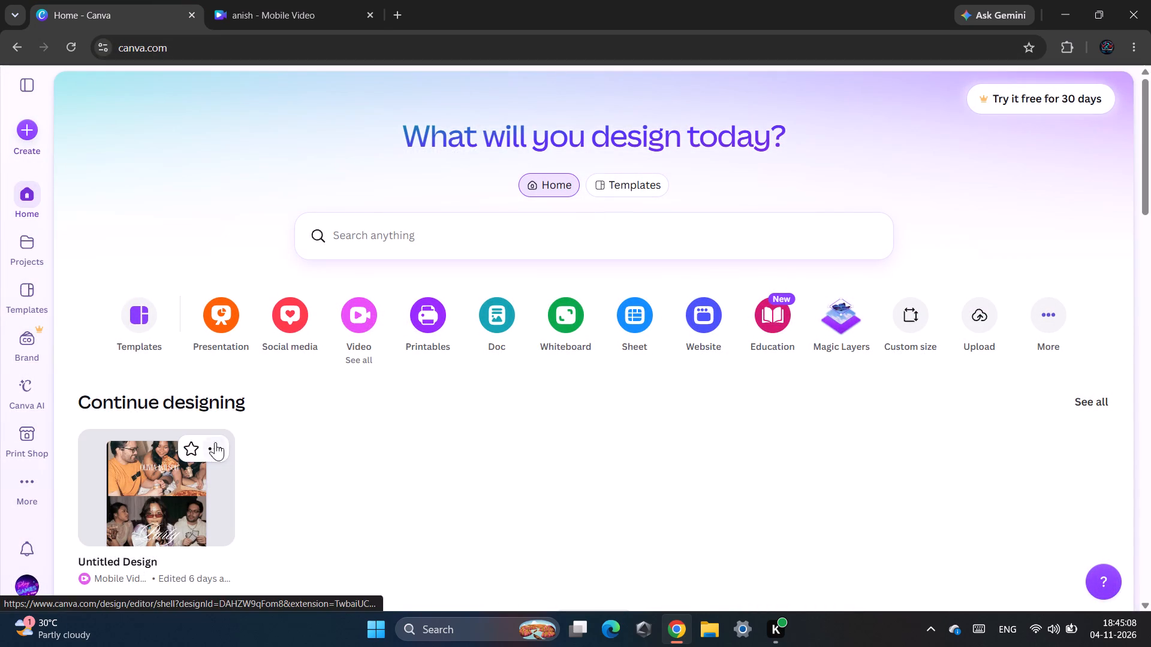
{"action": "left_click", "coordinate": [216, 451]}
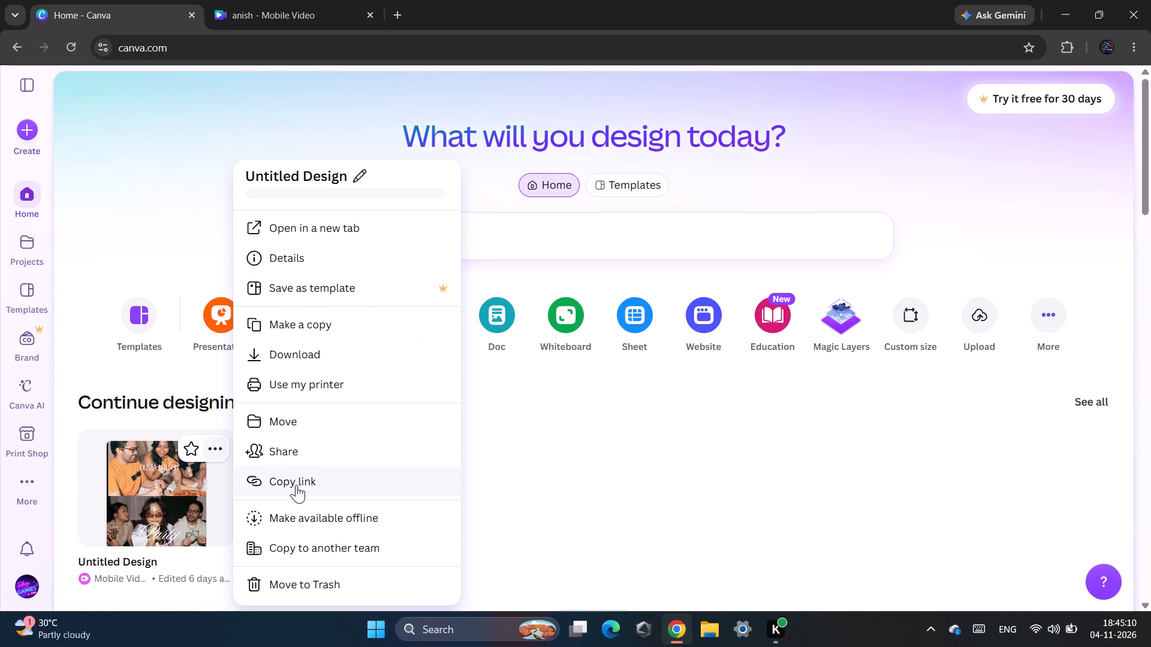
{"action": "left_click", "coordinate": [312, 581]}
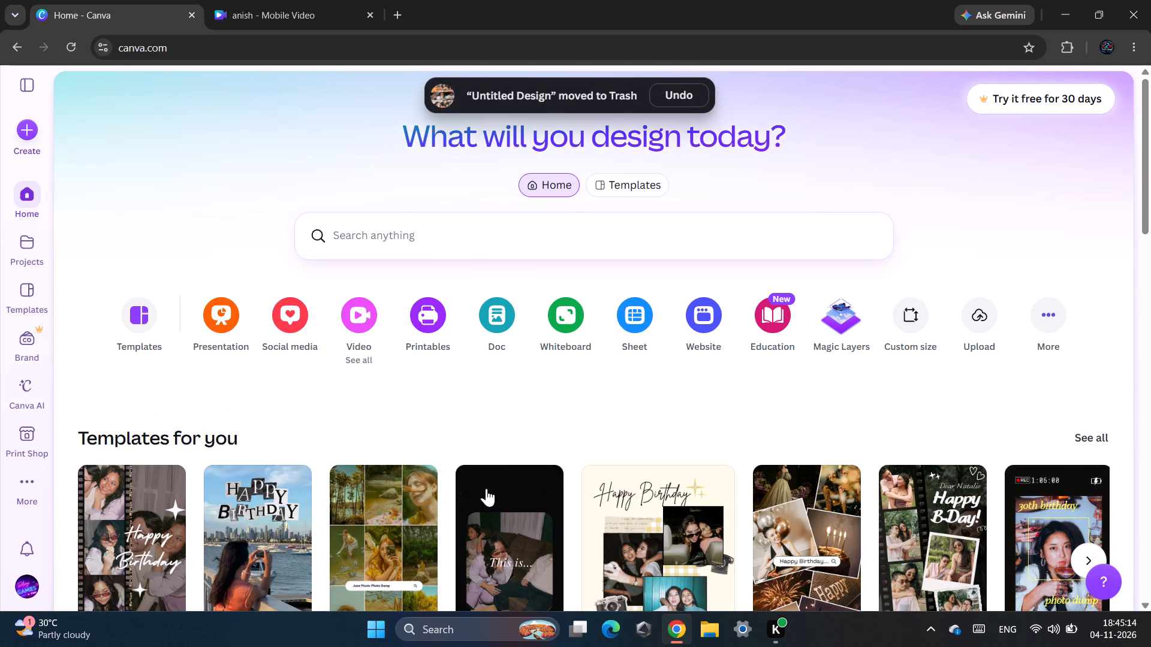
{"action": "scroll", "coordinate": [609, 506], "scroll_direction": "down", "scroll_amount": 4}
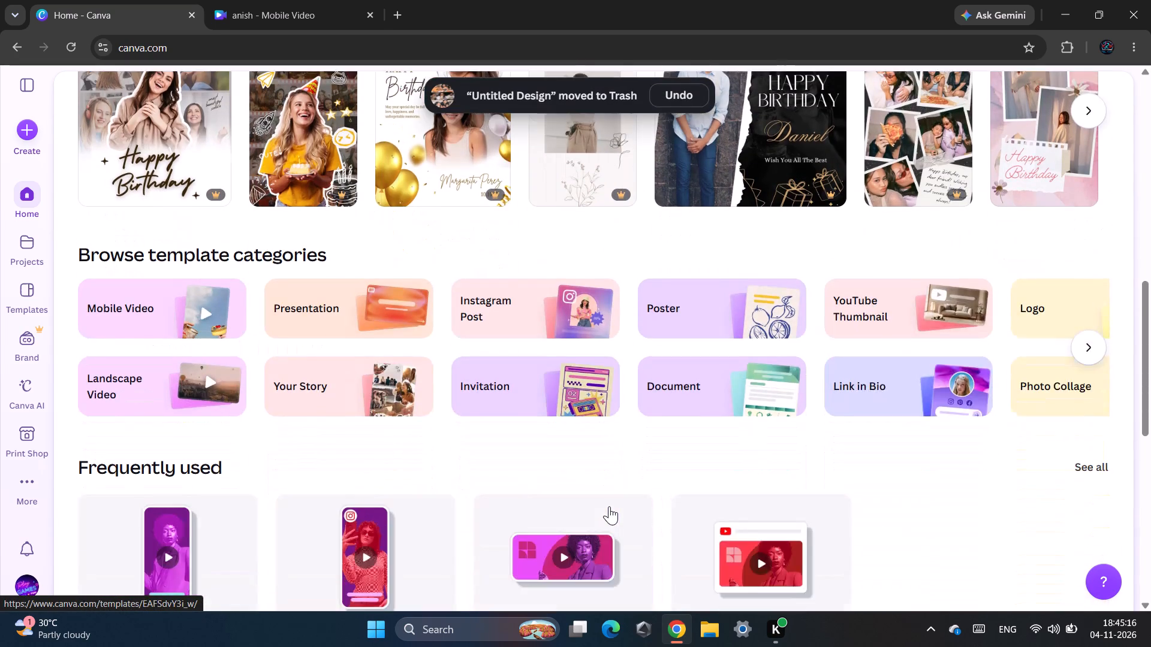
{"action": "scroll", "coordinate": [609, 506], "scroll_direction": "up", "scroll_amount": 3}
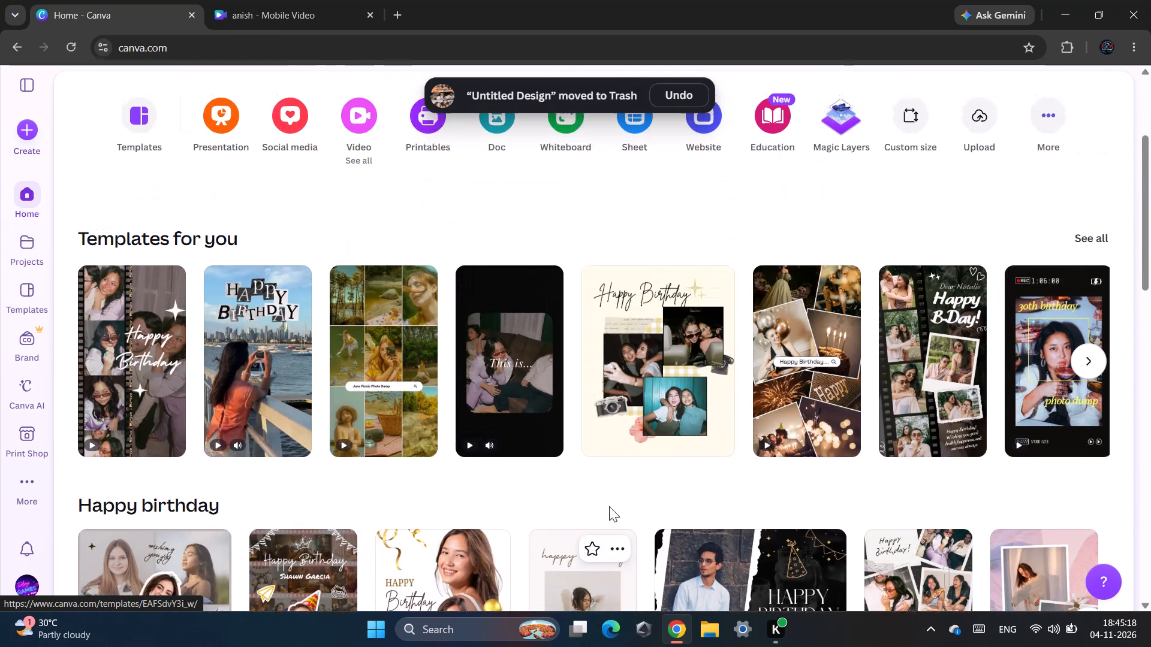
Open the "Brown and White Creative Happy Birthday Mobile Video" template from the home page suggestions for customising.
{"action": "scroll", "coordinate": [609, 506], "scroll_direction": "up", "scroll_amount": 1}
{"action": "scroll", "coordinate": [609, 506], "scroll_direction": "down", "scroll_amount": 1}
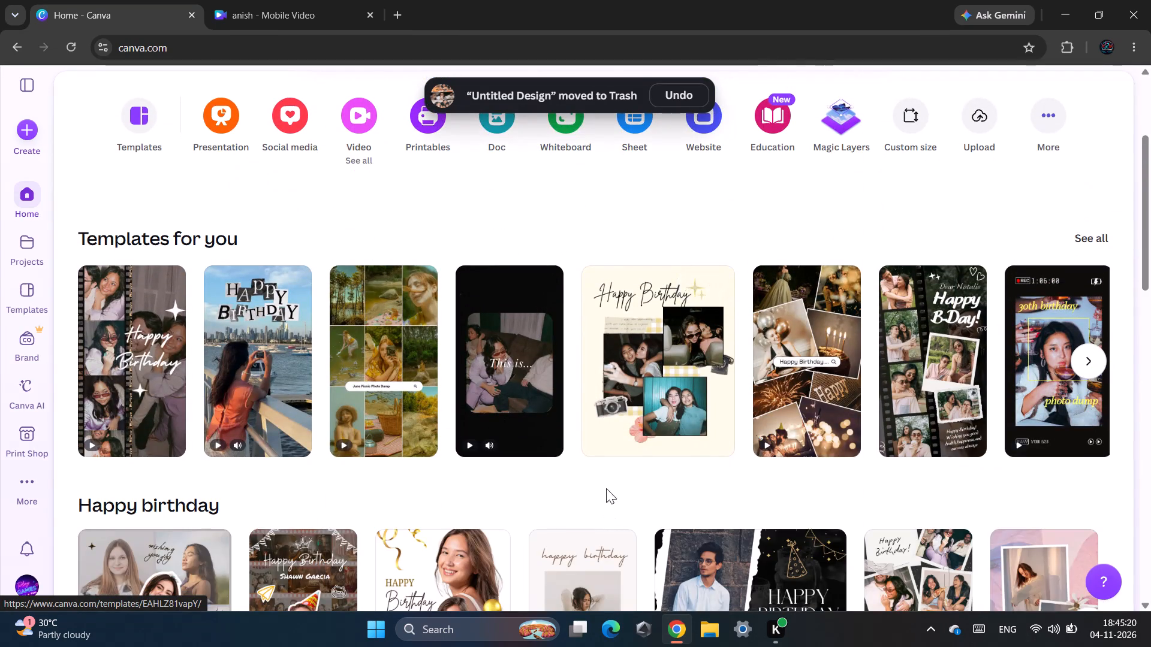
{"action": "left_click", "coordinate": [802, 398]}
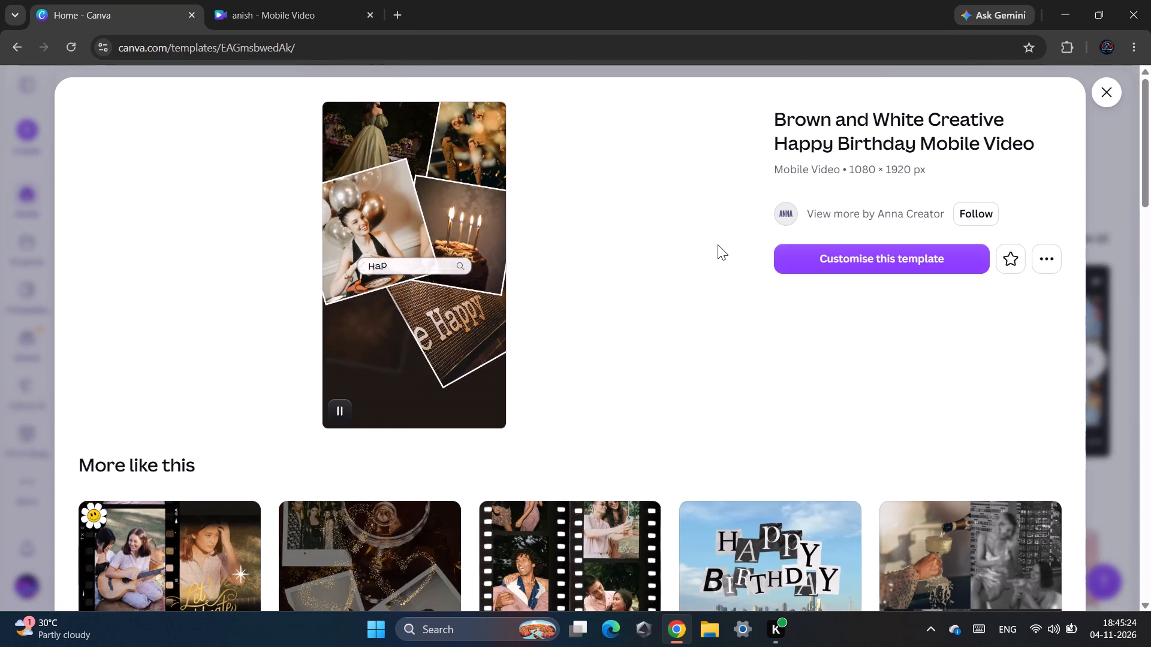
{"action": "left_click", "coordinate": [833, 268]}
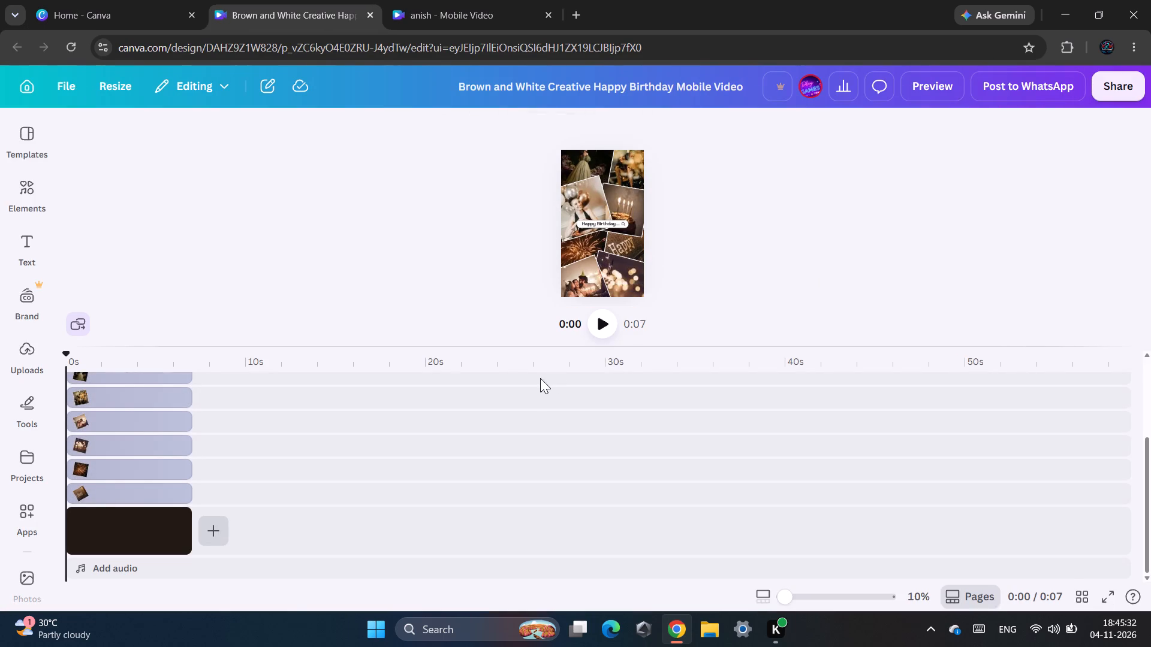
Lengthen the magnifying-glass icon's timeline clip to 45.8 s.
{"action": "left_click_drag", "start_coordinate": [540, 346], "coordinate": [540, 348]}
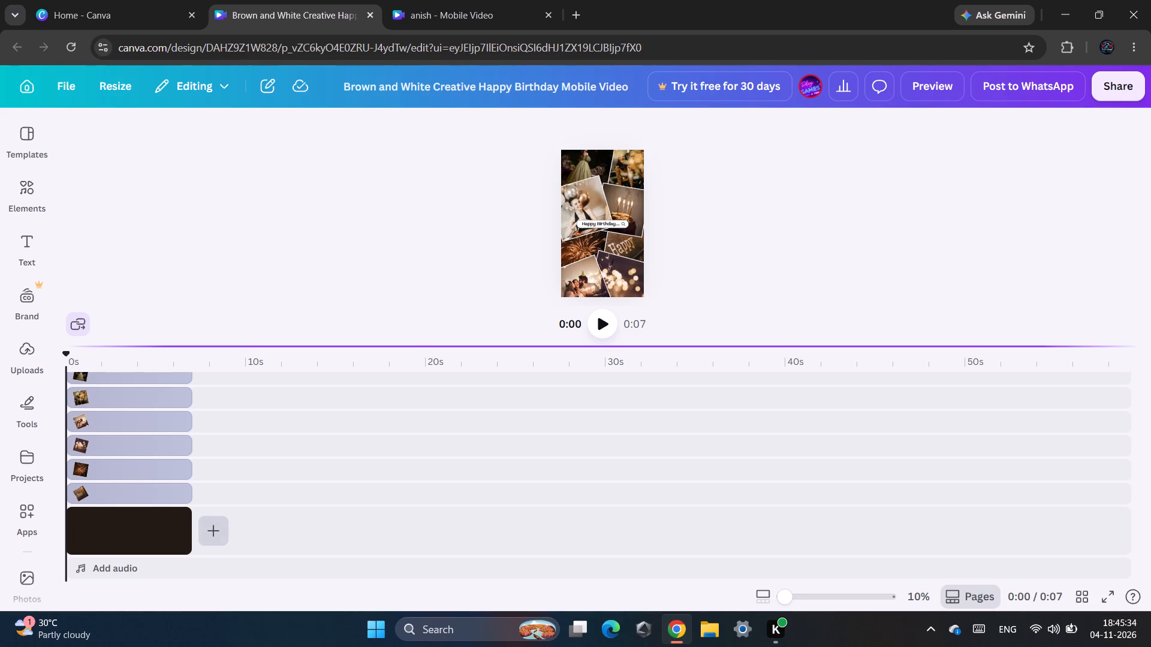
{"action": "left_click_drag", "start_coordinate": [540, 348], "coordinate": [519, 574]}
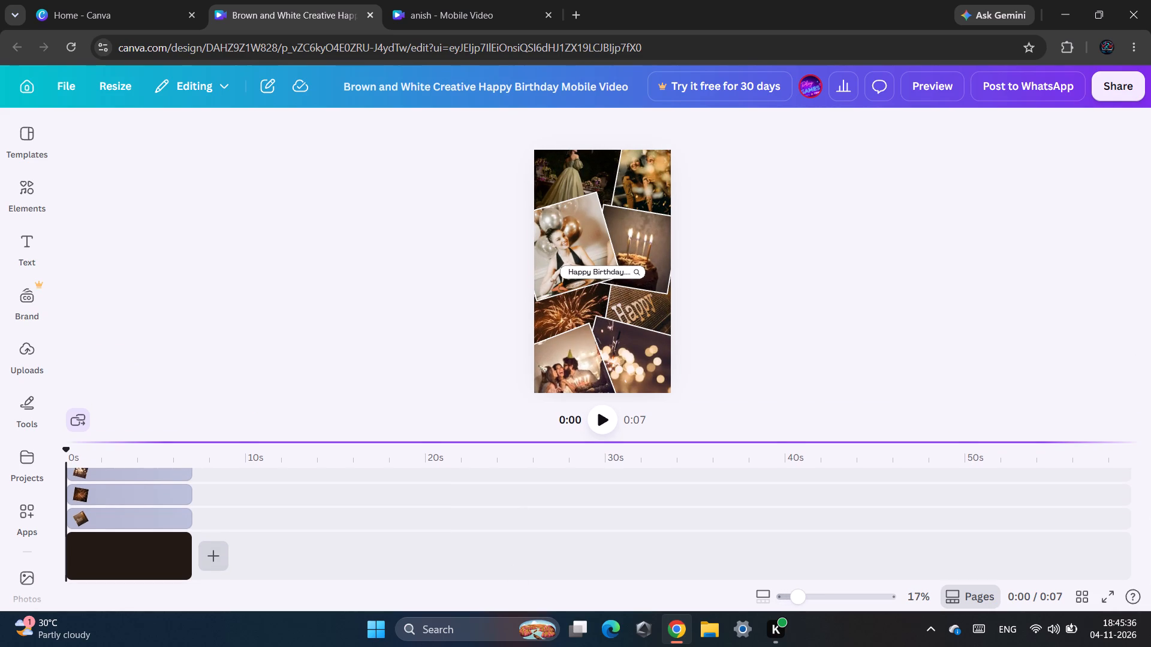
{"action": "left_click_drag", "start_coordinate": [510, 443], "coordinate": [510, 217]}
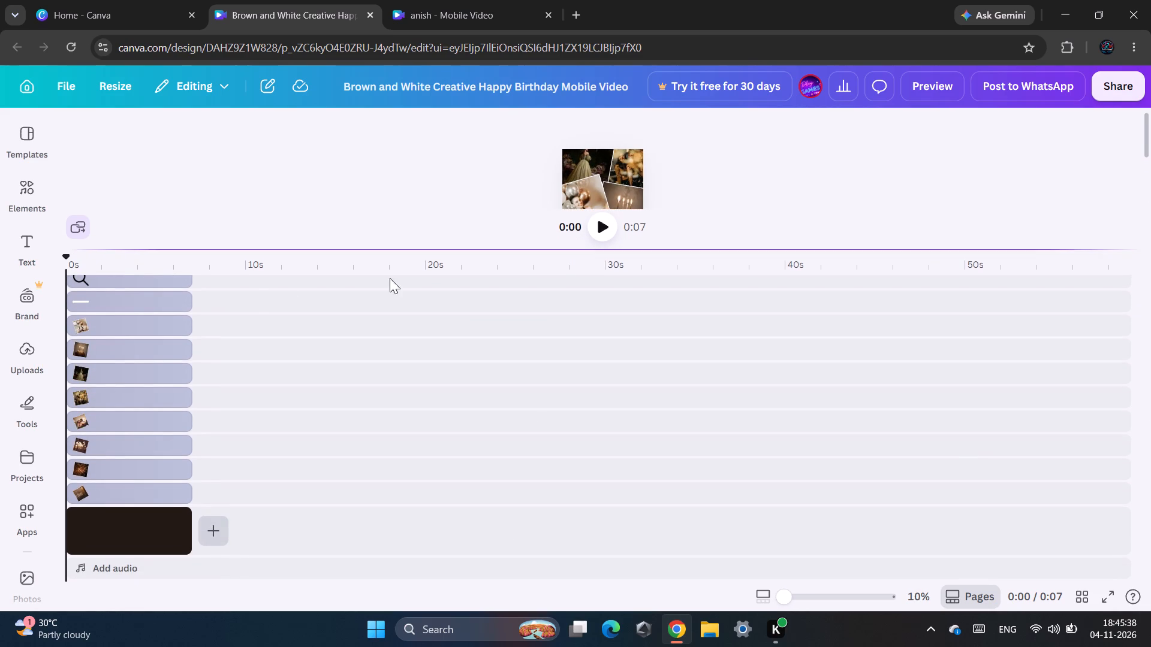
{"action": "left_click", "coordinate": [163, 280]}
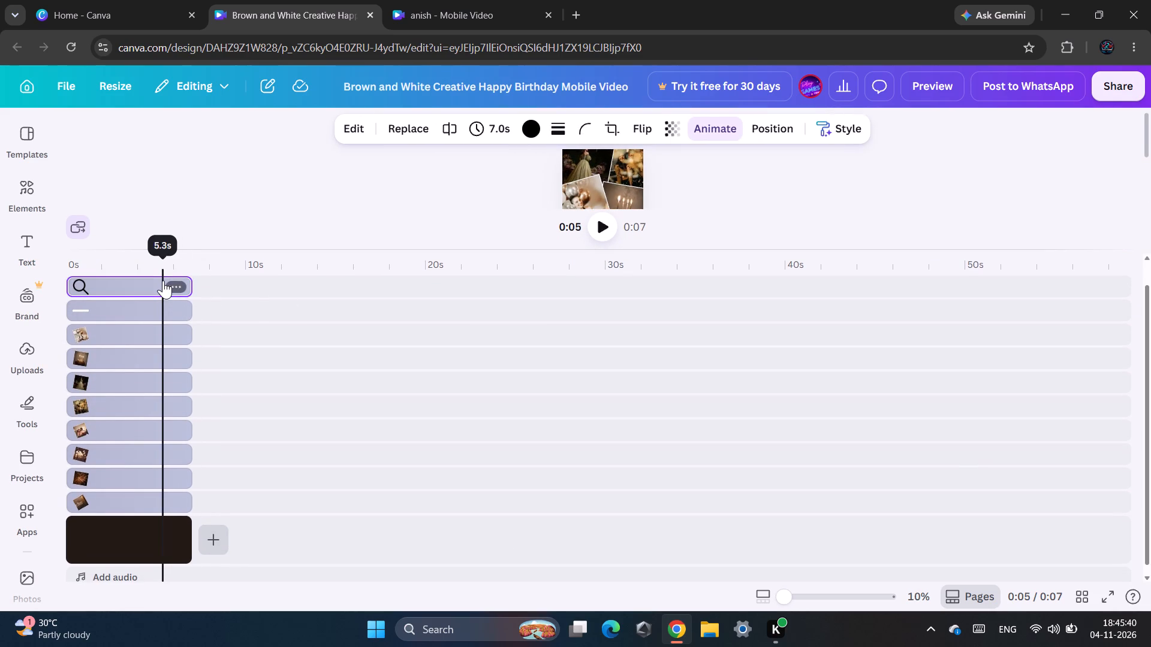
{"action": "left_click_drag", "start_coordinate": [184, 284], "coordinate": [390, 307]}
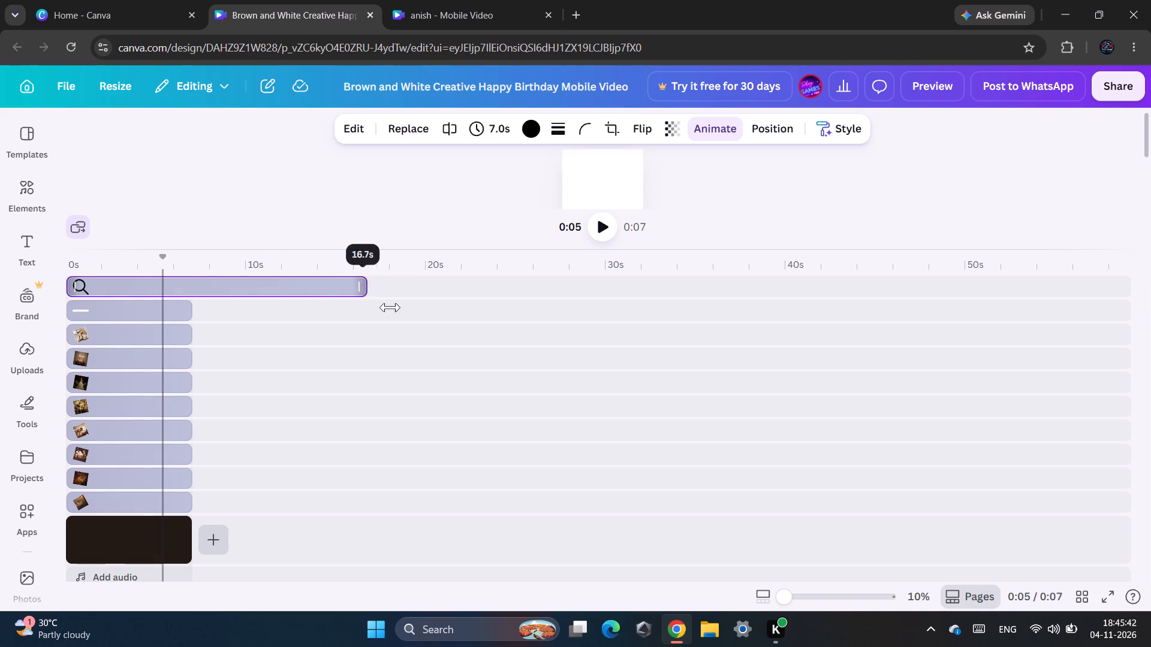
{"action": "left_click_drag", "start_coordinate": [390, 307], "coordinate": [881, 369]}
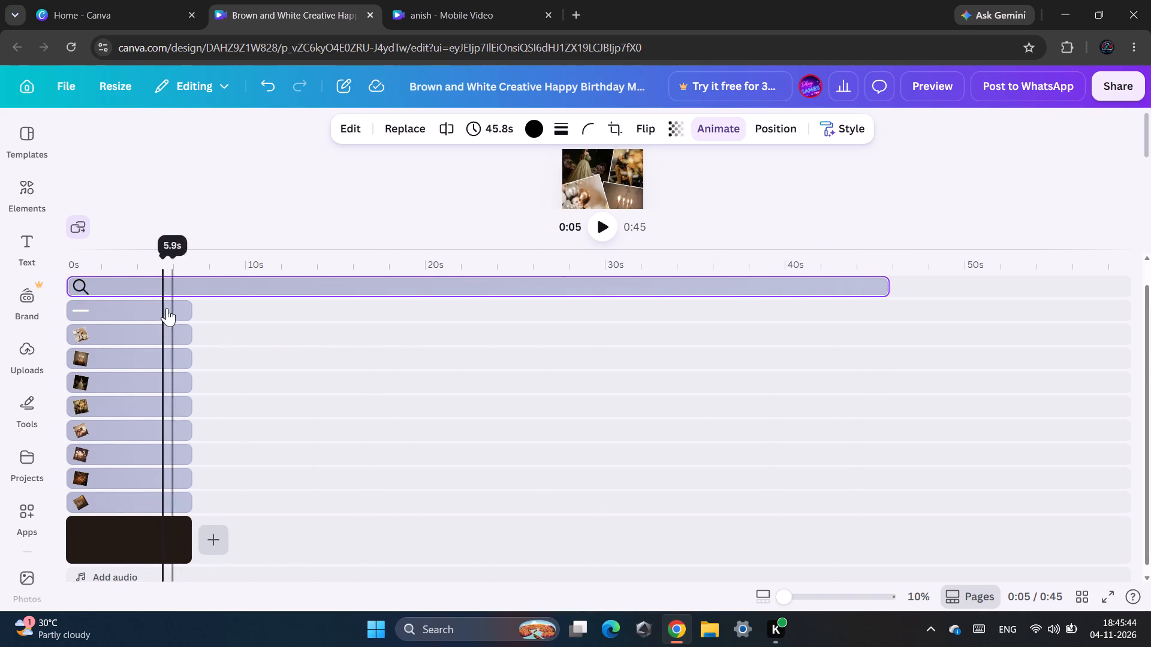
Rotate the photo of the woman with balloons clockwise until nearly upright, and shift it partly off the page's left edge.
{"action": "left_click", "coordinate": [122, 337]}
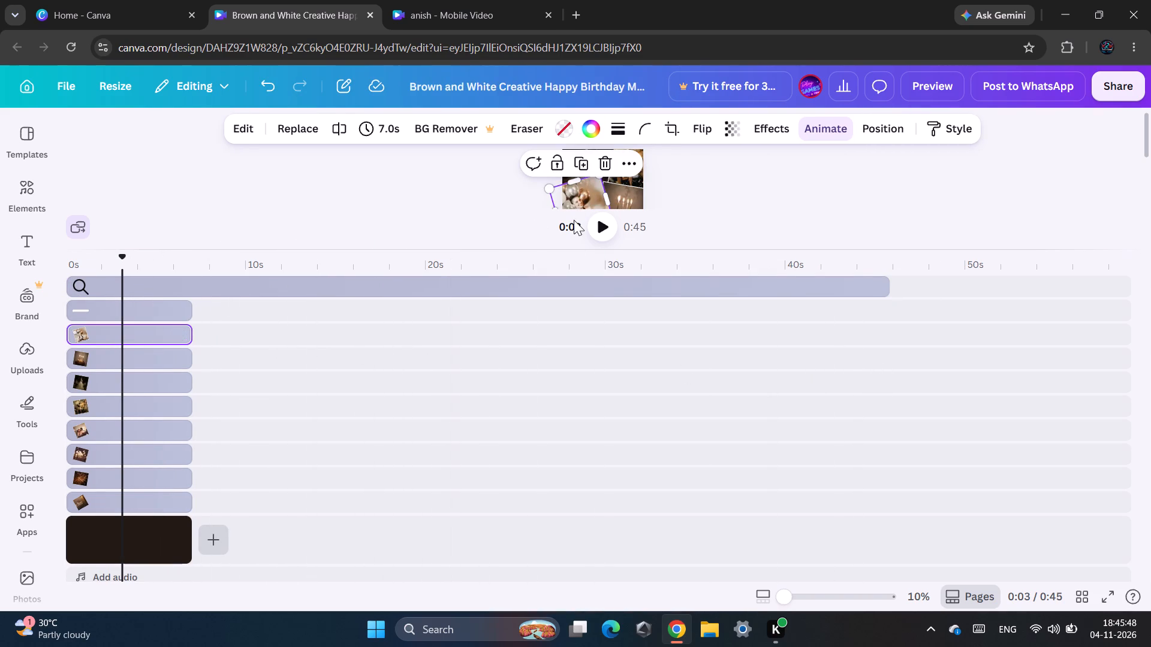
{"action": "left_click_drag", "start_coordinate": [571, 246], "coordinate": [569, 427]}
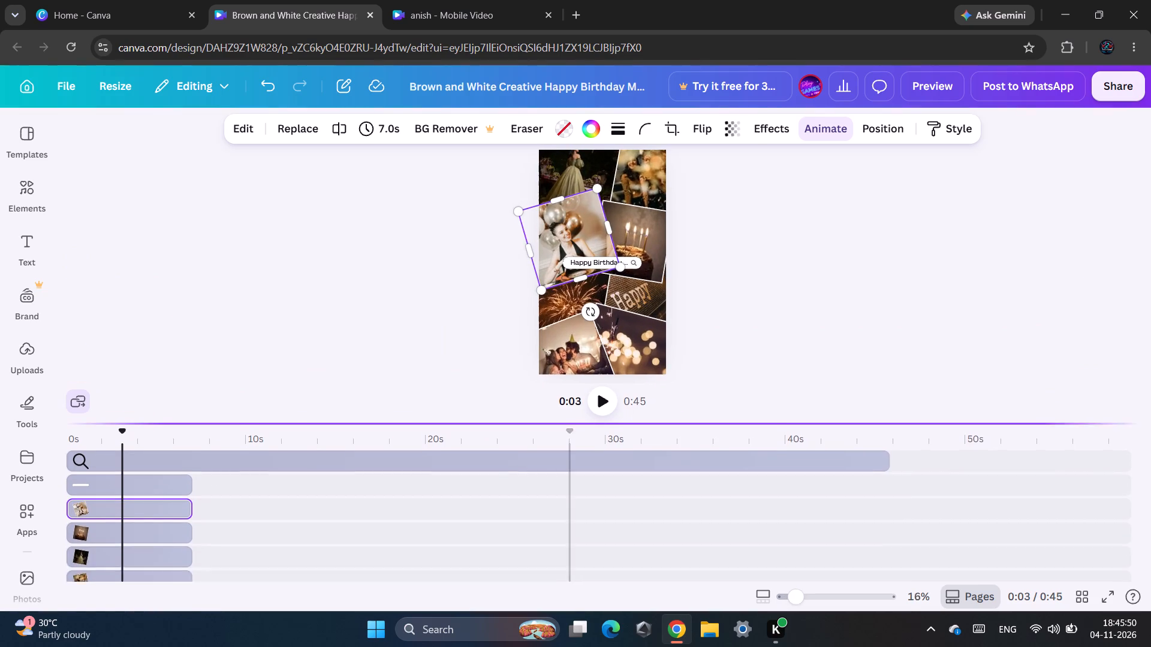
{"action": "left_click_drag", "start_coordinate": [569, 427], "coordinate": [569, 494]}
{"action": "left_click_drag", "start_coordinate": [557, 243], "coordinate": [560, 282]}
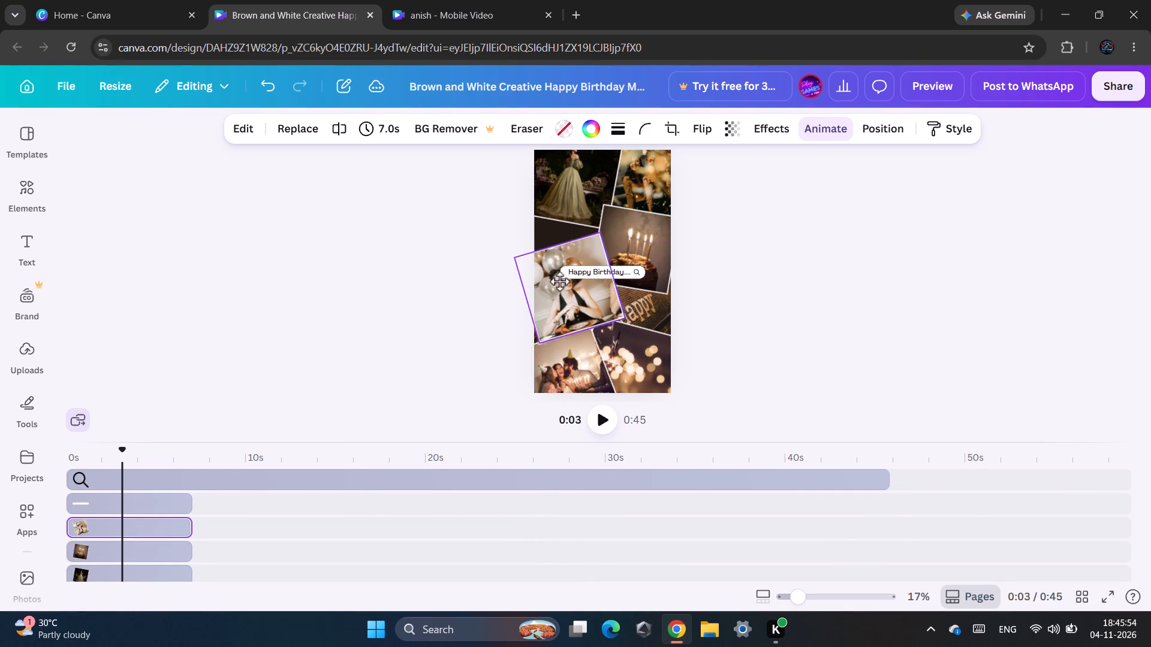
{"action": "left_click_drag", "start_coordinate": [560, 282], "coordinate": [561, 250]}
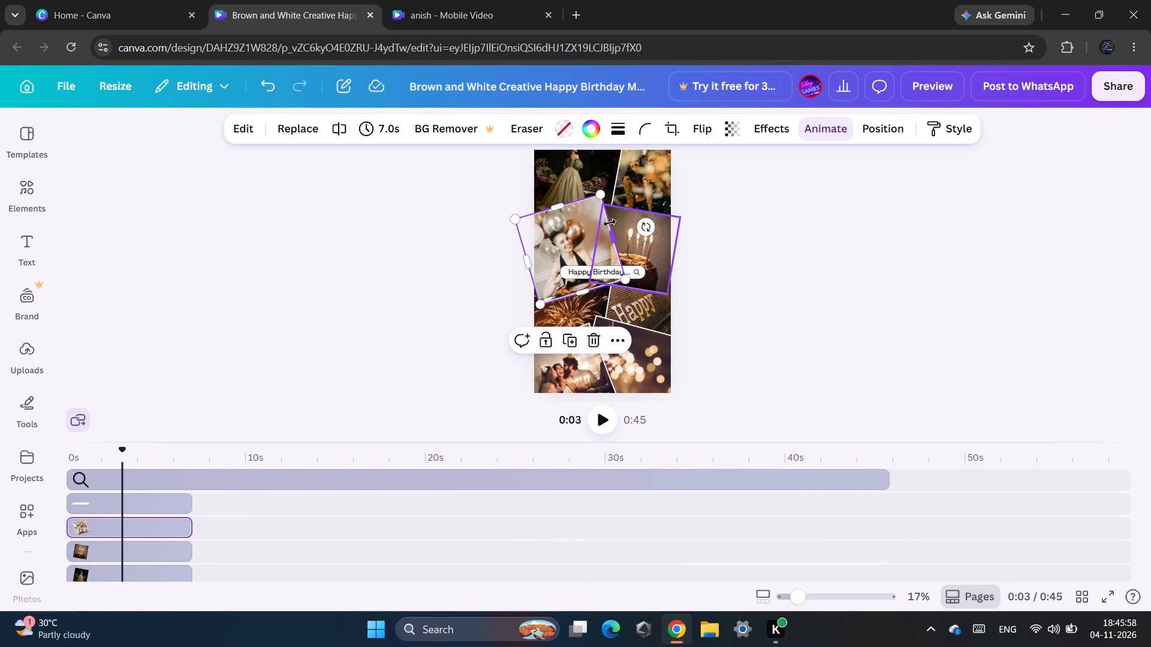
{"action": "left_click_drag", "start_coordinate": [649, 223], "coordinate": [653, 235]}
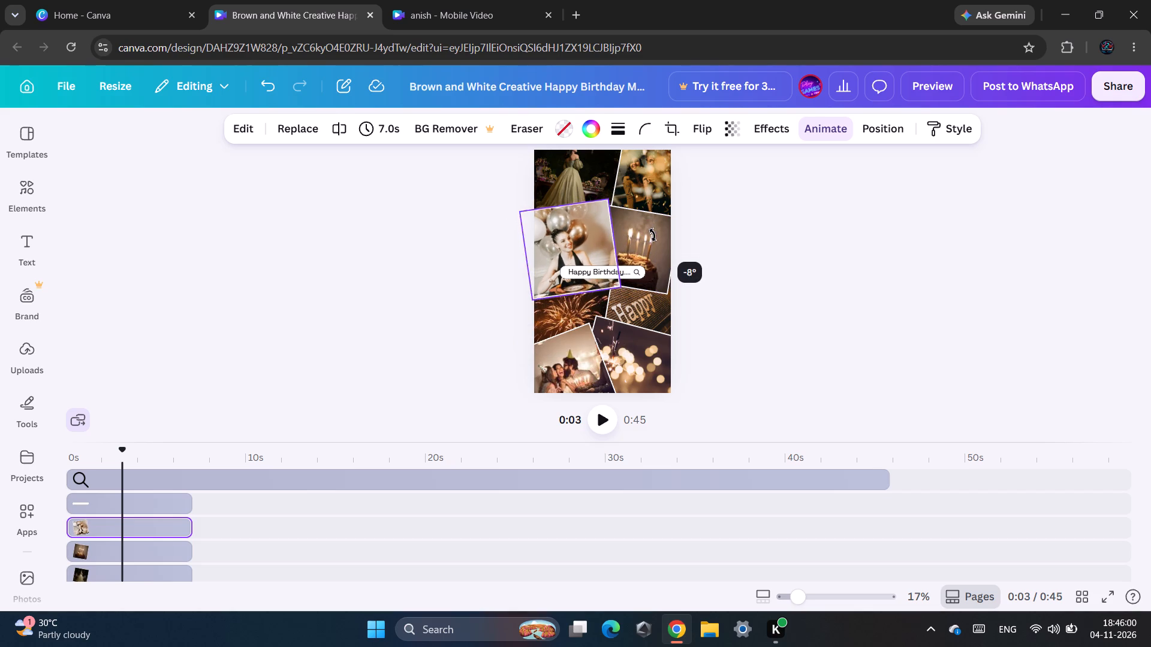
{"action": "left_click_drag", "start_coordinate": [653, 235], "coordinate": [656, 252]}
{"action": "left_click", "coordinate": [540, 235]}
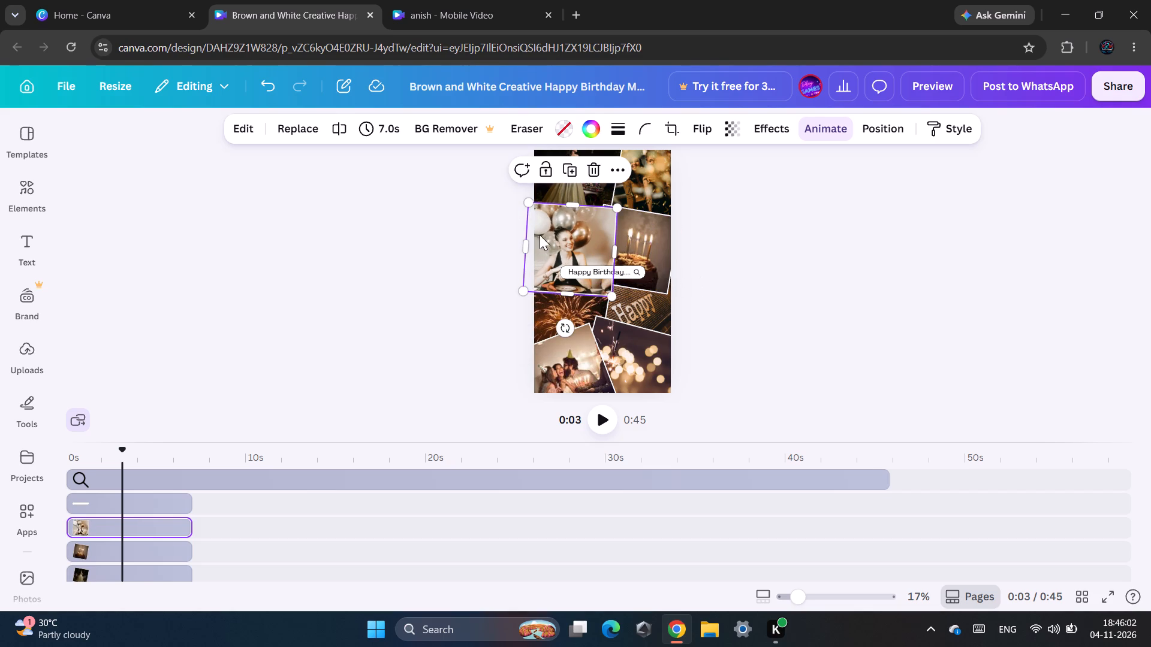
{"action": "left_click_drag", "start_coordinate": [540, 235], "coordinate": [522, 237]}
{"action": "left_click_drag", "start_coordinate": [570, 237], "coordinate": [550, 237]}
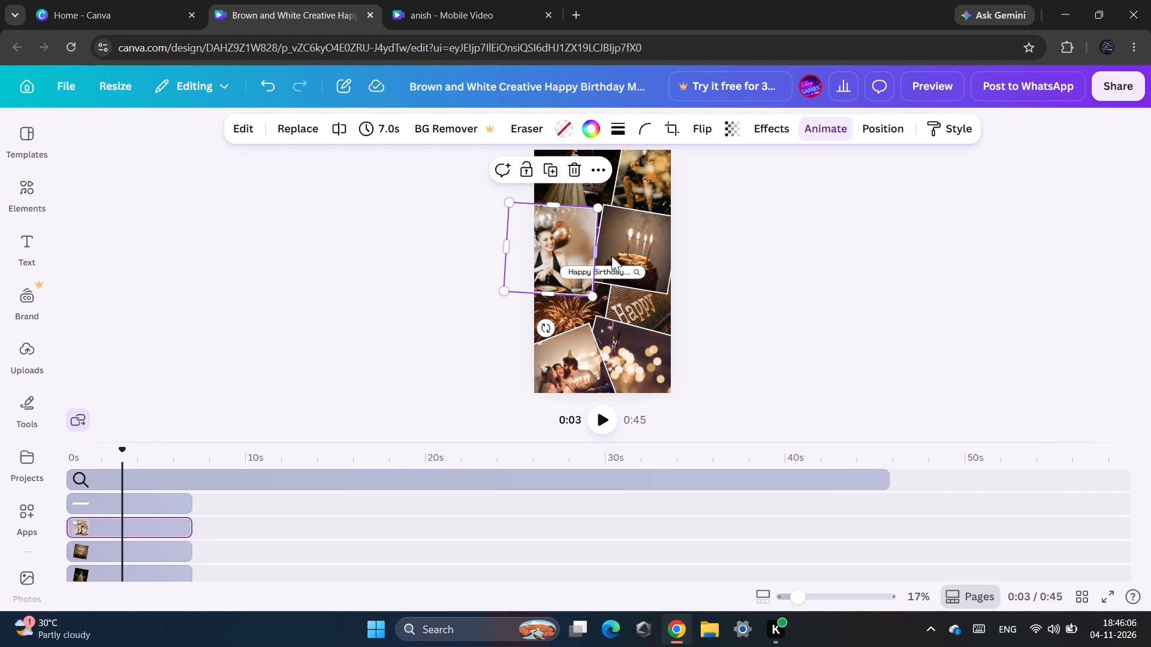
Raise the birthday-cake candle photo one track above the balloon photo and shift it toward the page centre, overlapping the balloon photo.
{"action": "left_click", "coordinate": [649, 252]}
{"action": "left_click_drag", "start_coordinate": [649, 252], "coordinate": [639, 254]}
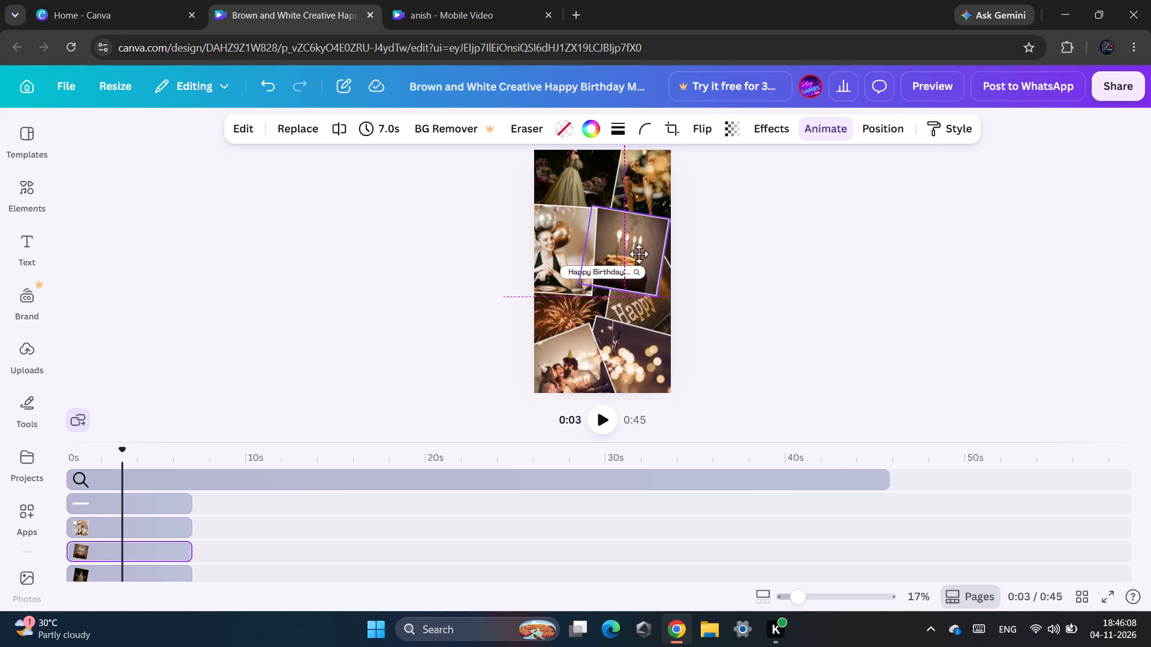
{"action": "left_click_drag", "start_coordinate": [639, 254], "coordinate": [606, 260]}
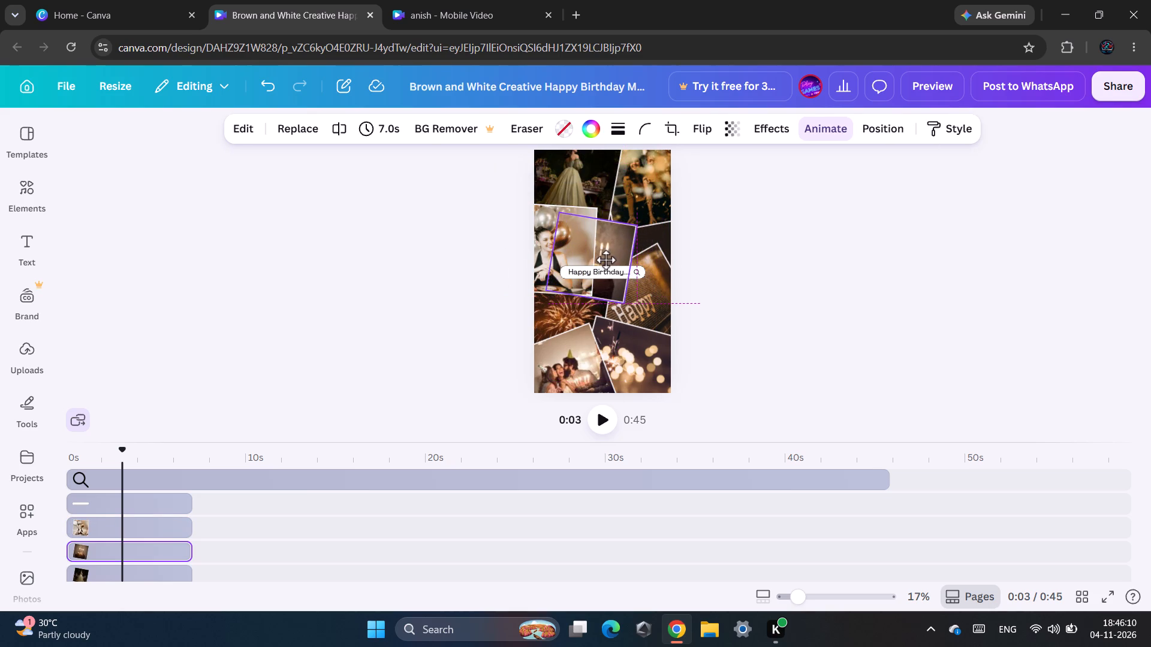
{"action": "left_click_drag", "start_coordinate": [606, 260], "coordinate": [632, 249]}
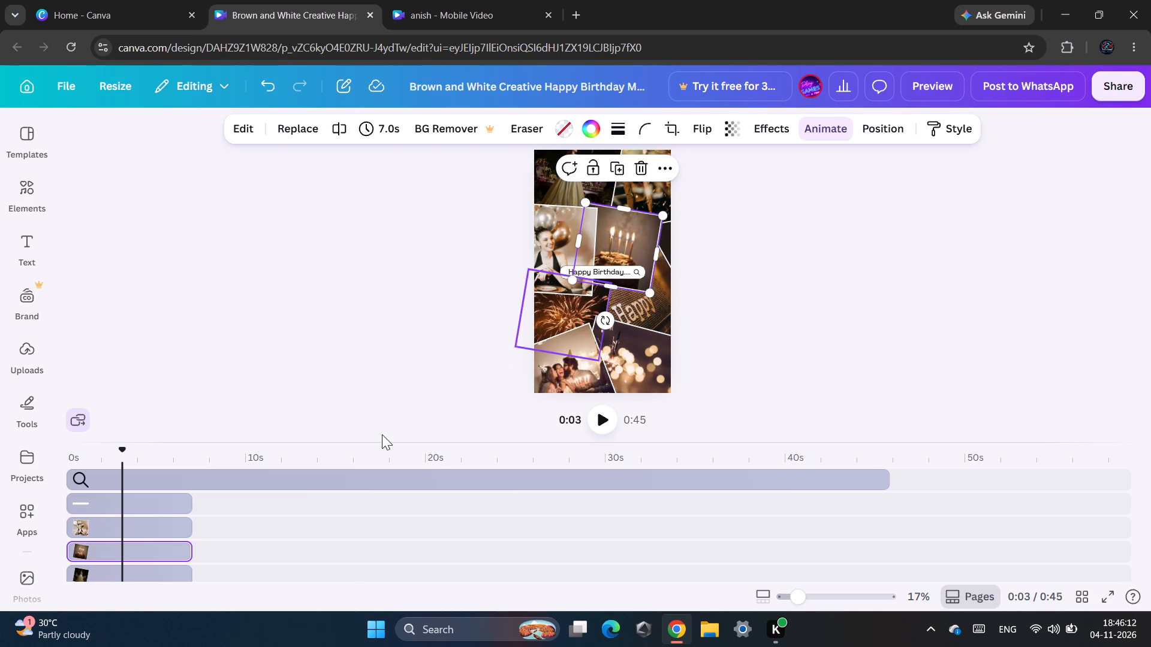
{"action": "left_click_drag", "start_coordinate": [152, 545], "coordinate": [154, 513]}
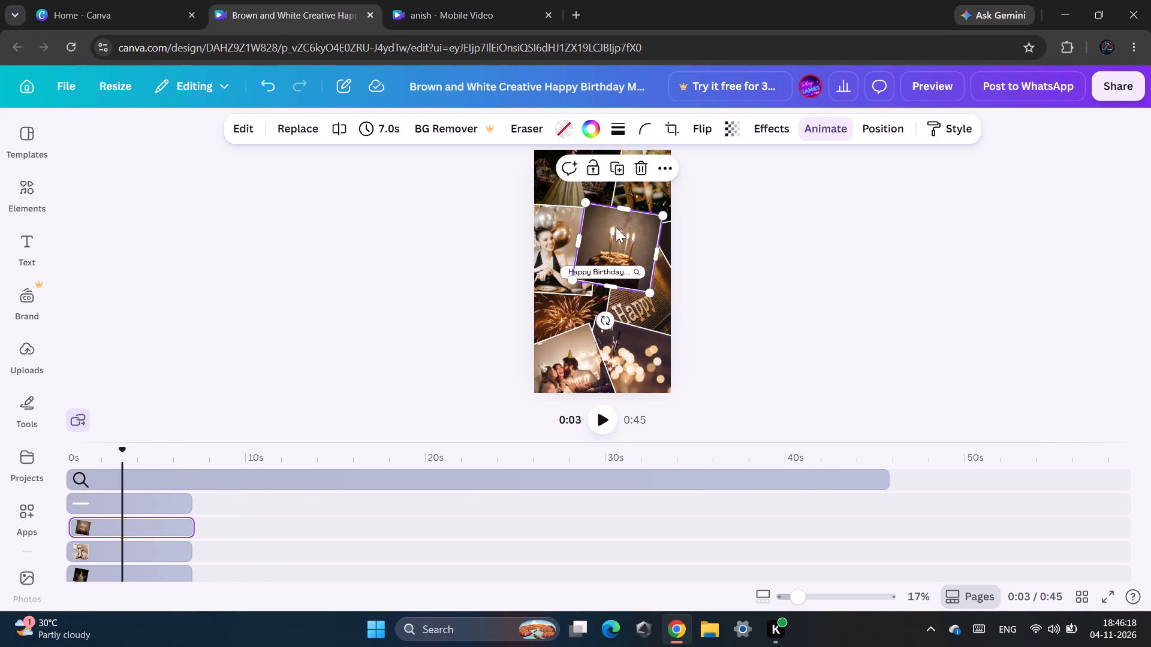
{"action": "left_click_drag", "start_coordinate": [629, 231], "coordinate": [615, 242]}
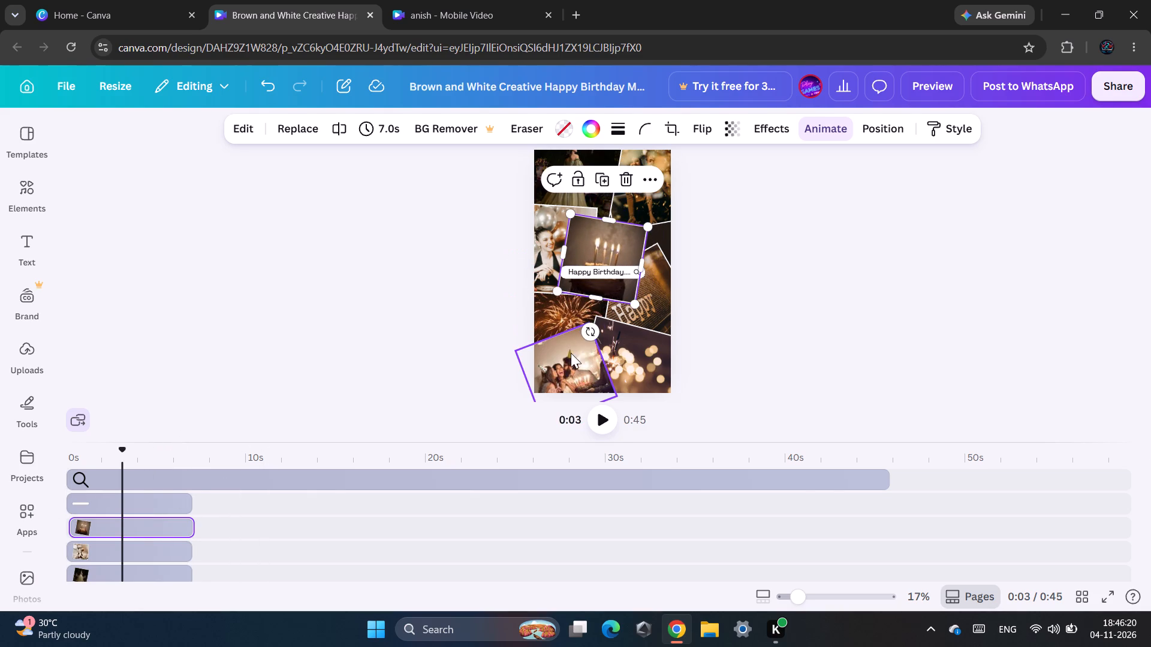
Move the "Happy" sign photo's clip up to the track directly beneath the "Happy Birthday...." text, above the magnifying-glass icon.
{"action": "left_click", "coordinate": [568, 359]}
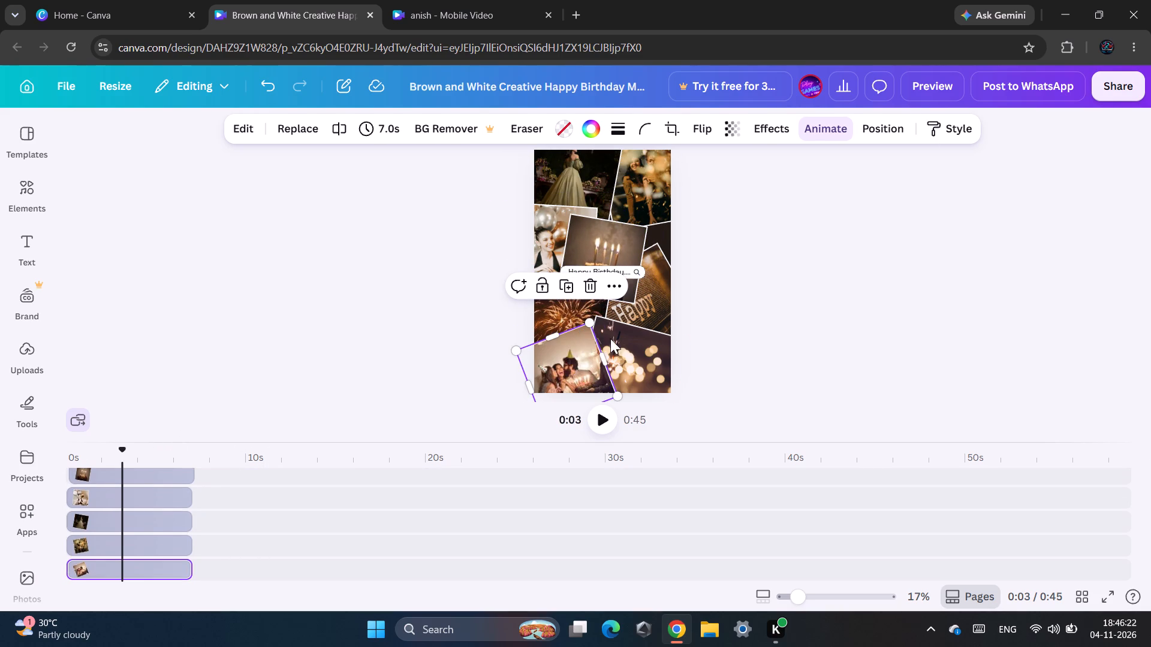
{"action": "left_click", "coordinate": [655, 303]}
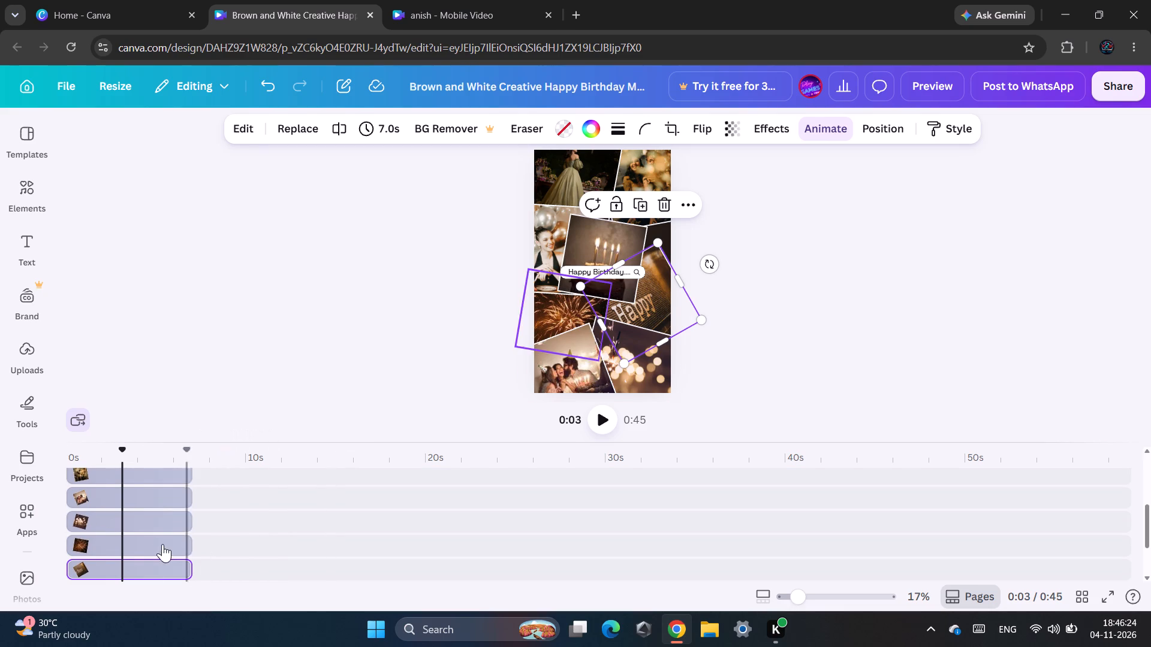
{"action": "left_click_drag", "start_coordinate": [144, 566], "coordinate": [146, 467]}
{"action": "left_click_drag", "start_coordinate": [140, 470], "coordinate": [131, 485]}
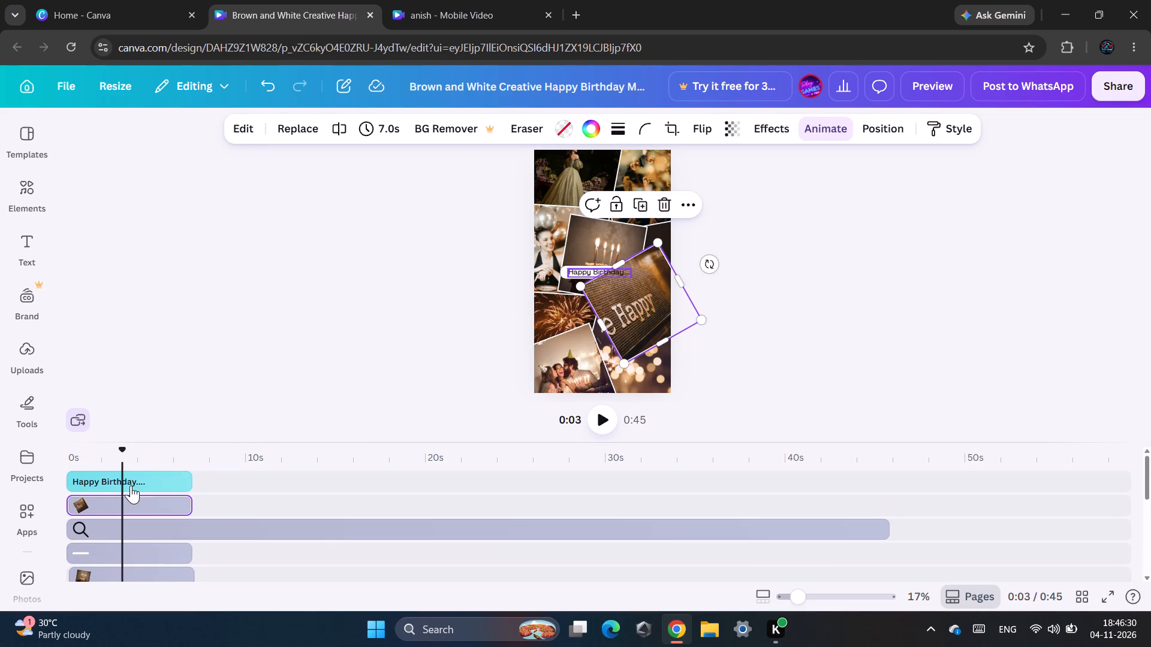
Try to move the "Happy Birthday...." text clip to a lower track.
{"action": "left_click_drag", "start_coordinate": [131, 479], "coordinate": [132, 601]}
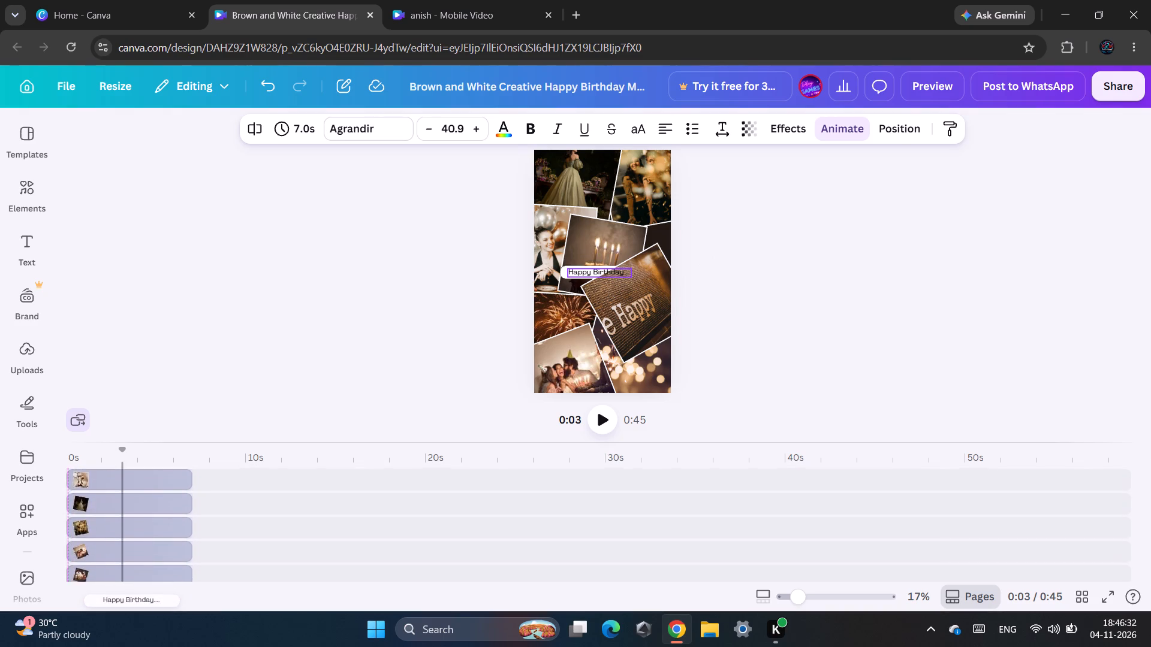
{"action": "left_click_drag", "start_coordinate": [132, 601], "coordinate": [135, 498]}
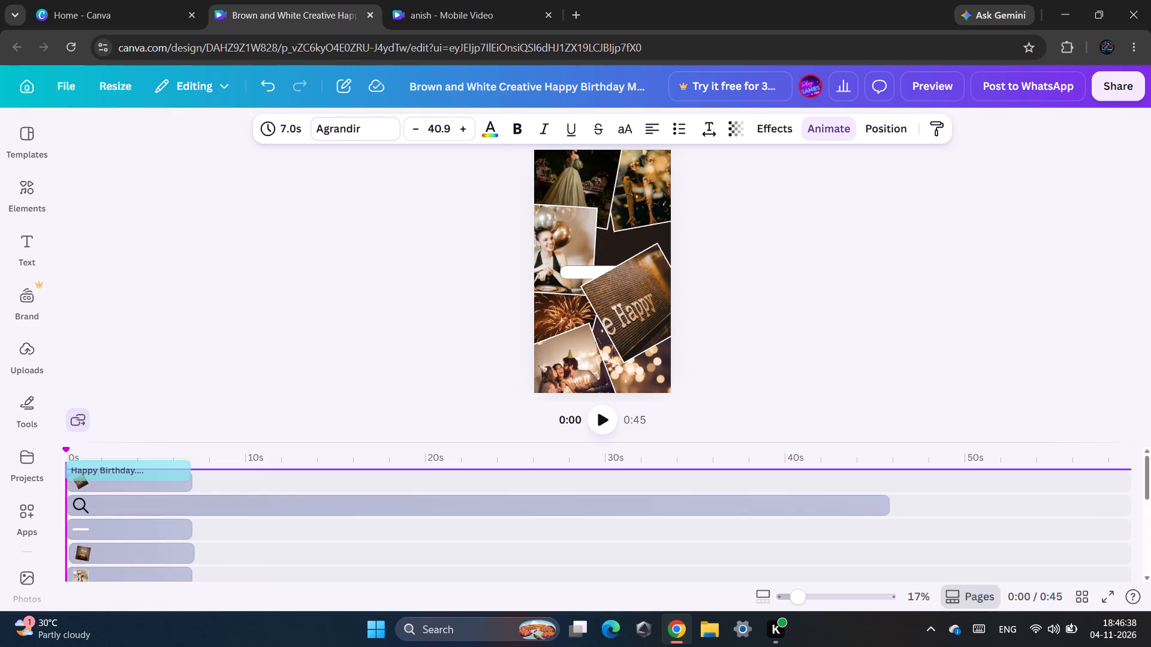
Rotate the "Happy" sign photo clockwise until nearly upright and shift it left toward the page centre.
{"action": "left_click", "coordinate": [568, 352]}
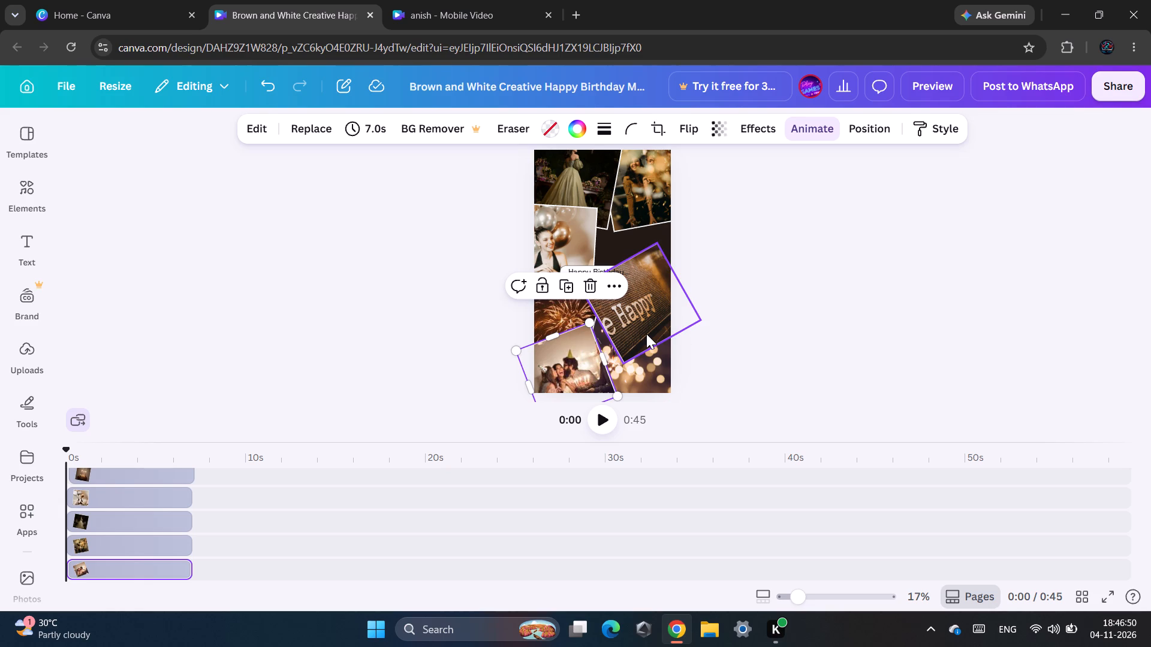
{"action": "left_click", "coordinate": [634, 318]}
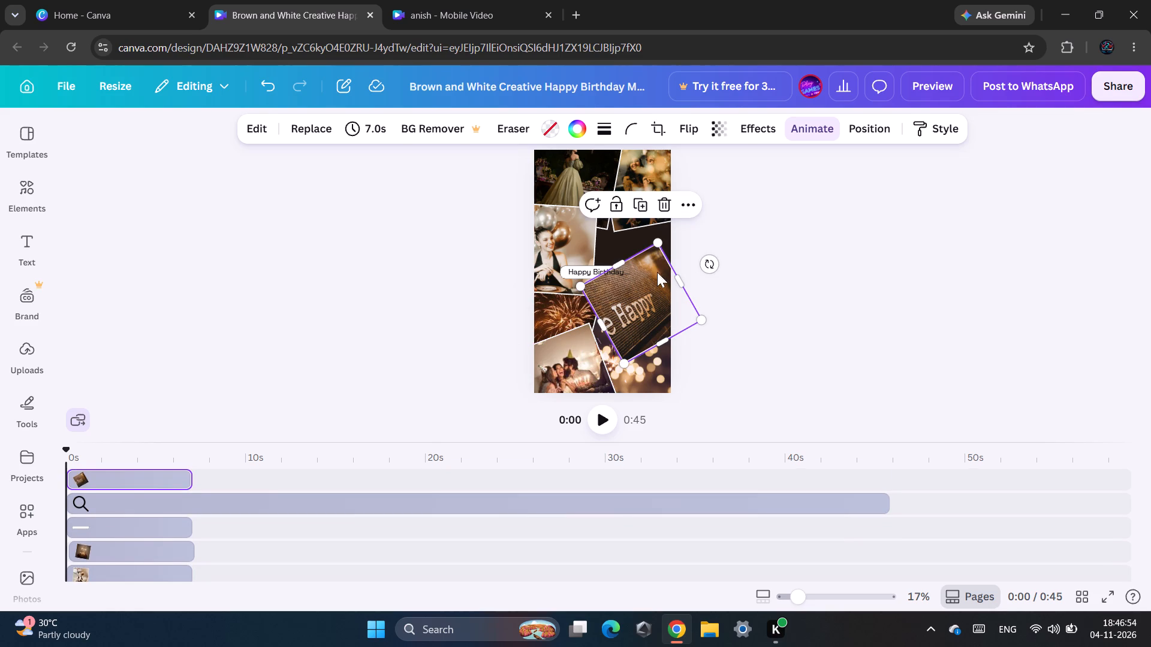
{"action": "left_click_drag", "start_coordinate": [704, 264], "coordinate": [704, 295]}
{"action": "left_click_drag", "start_coordinate": [638, 300], "coordinate": [613, 300]}
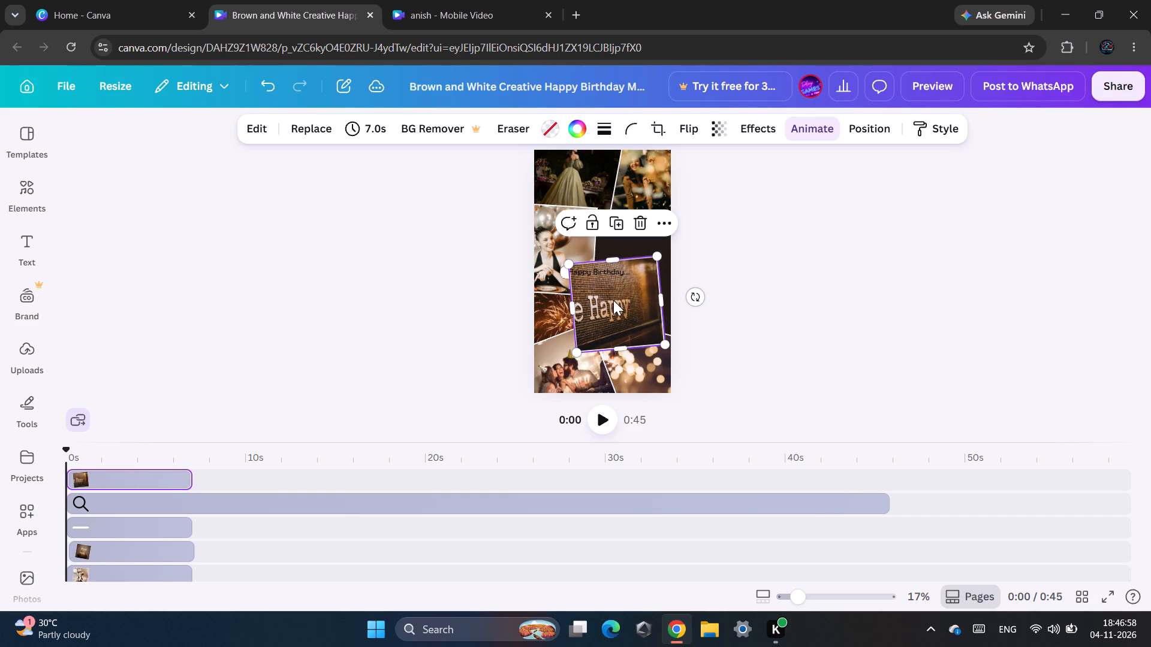
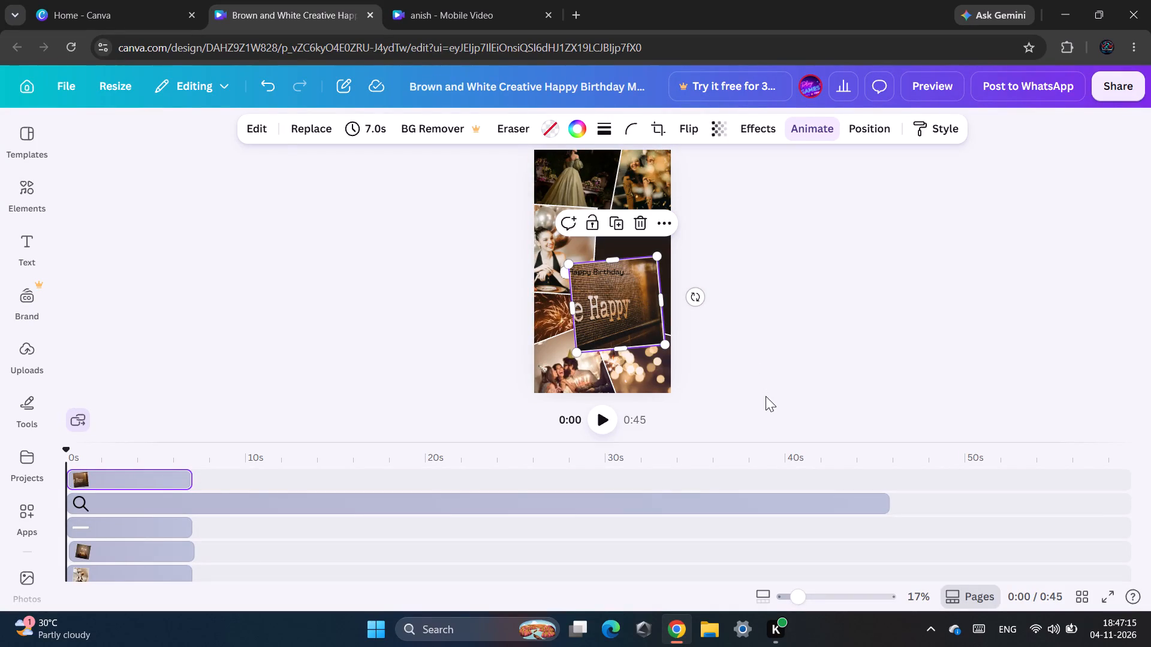
Move the "Happy" sign photo below the "Happy Birthday...." bar and shift the gown and gold-glitter photos toward the page centre.
{"action": "left_click_drag", "start_coordinate": [588, 301], "coordinate": [579, 326]}
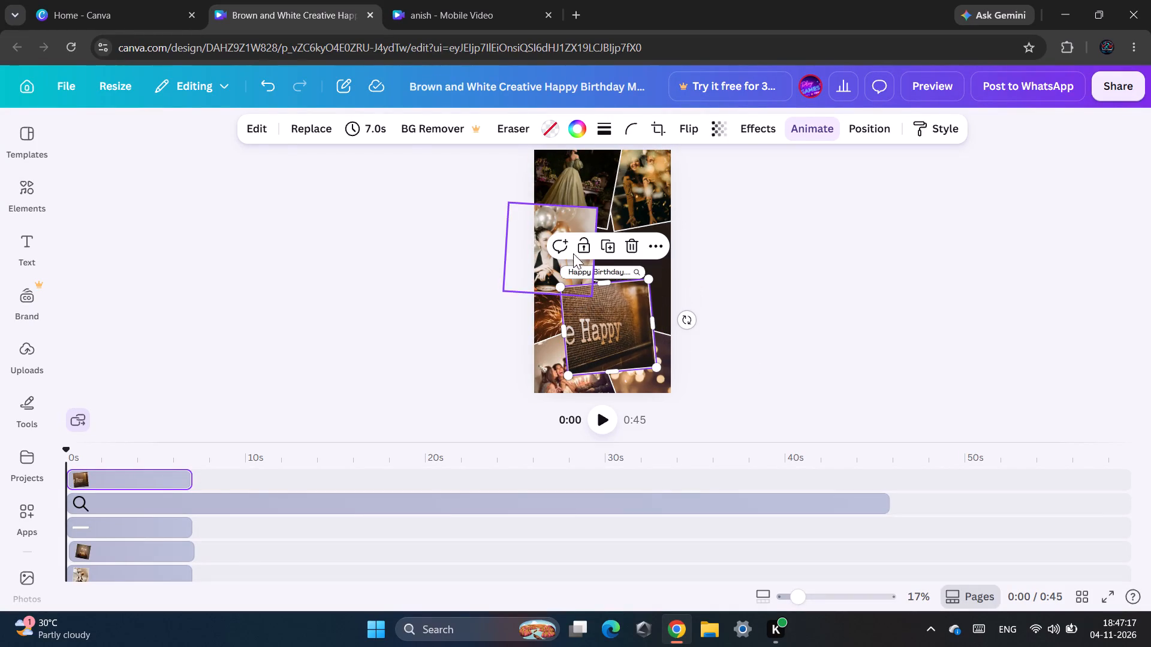
{"action": "left_click_drag", "start_coordinate": [567, 170], "coordinate": [587, 233]}
{"action": "left_click_drag", "start_coordinate": [636, 164], "coordinate": [586, 174]}
Retime the birthday-cake candle clip to start at about 12.7 s and the gown photo clip at about 6.5 s.
{"action": "left_click_drag", "start_coordinate": [131, 499], "coordinate": [134, 512]}
{"action": "left_click_drag", "start_coordinate": [140, 501], "coordinate": [363, 527]}
{"action": "left_click_drag", "start_coordinate": [147, 517], "coordinate": [265, 504]}
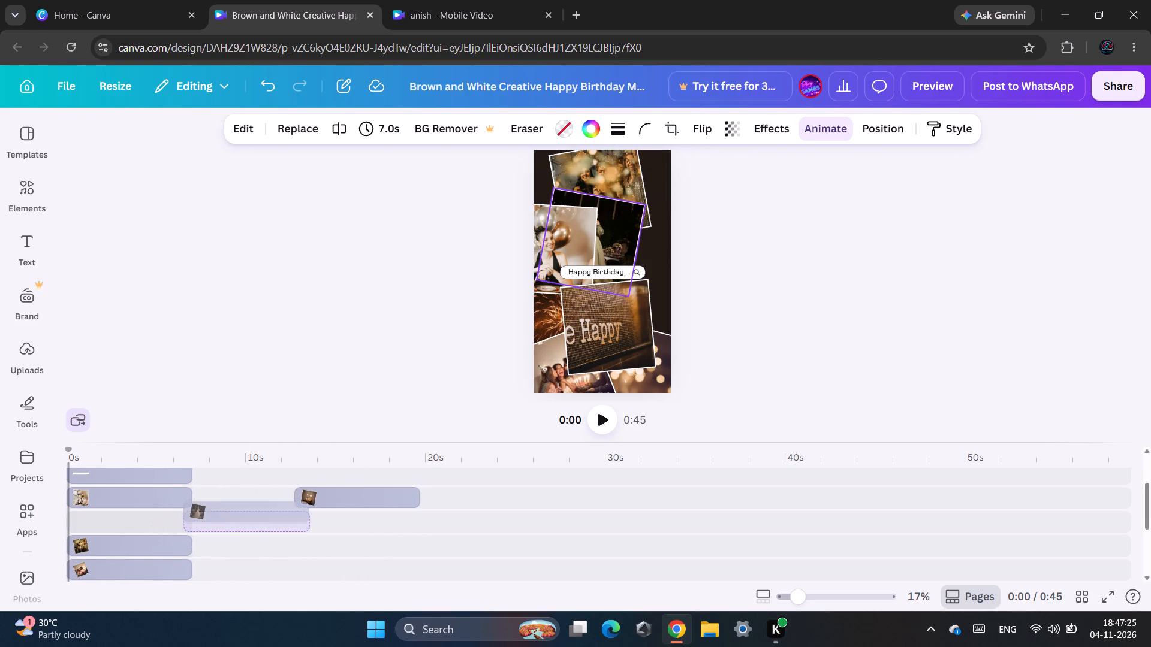
{"action": "left_click_drag", "start_coordinate": [265, 504], "coordinate": [265, 497]}
Retime the gold-glitter photo clip to start at about 17.5 s and the balloon photo clip at about 23.5 s.
{"action": "left_click_drag", "start_coordinate": [173, 536], "coordinate": [423, 521]}
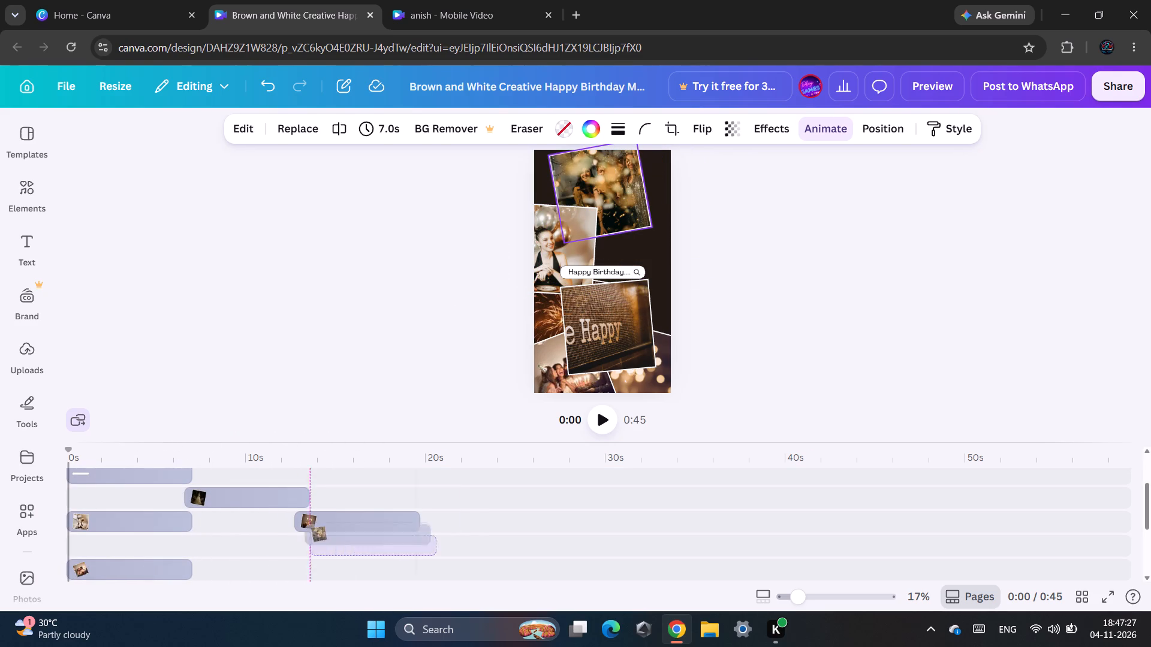
{"action": "left_click_drag", "start_coordinate": [423, 521], "coordinate": [486, 498]}
{"action": "left_click_drag", "start_coordinate": [163, 531], "coordinate": [187, 533]}
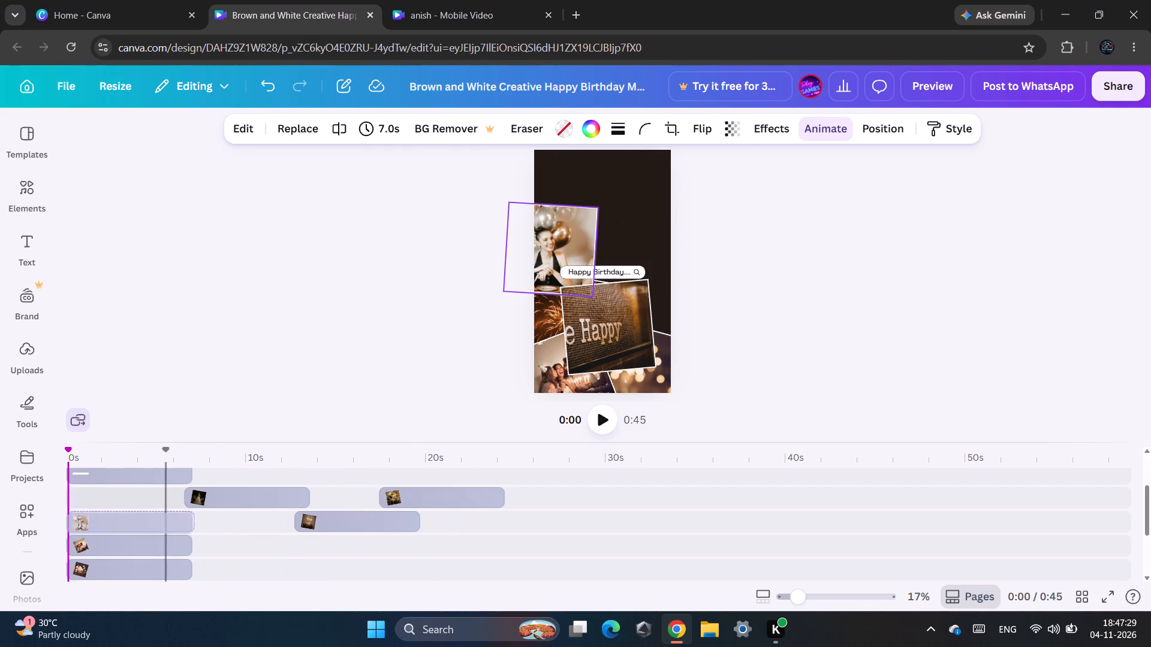
{"action": "left_click_drag", "start_coordinate": [187, 533], "coordinate": [584, 528]}
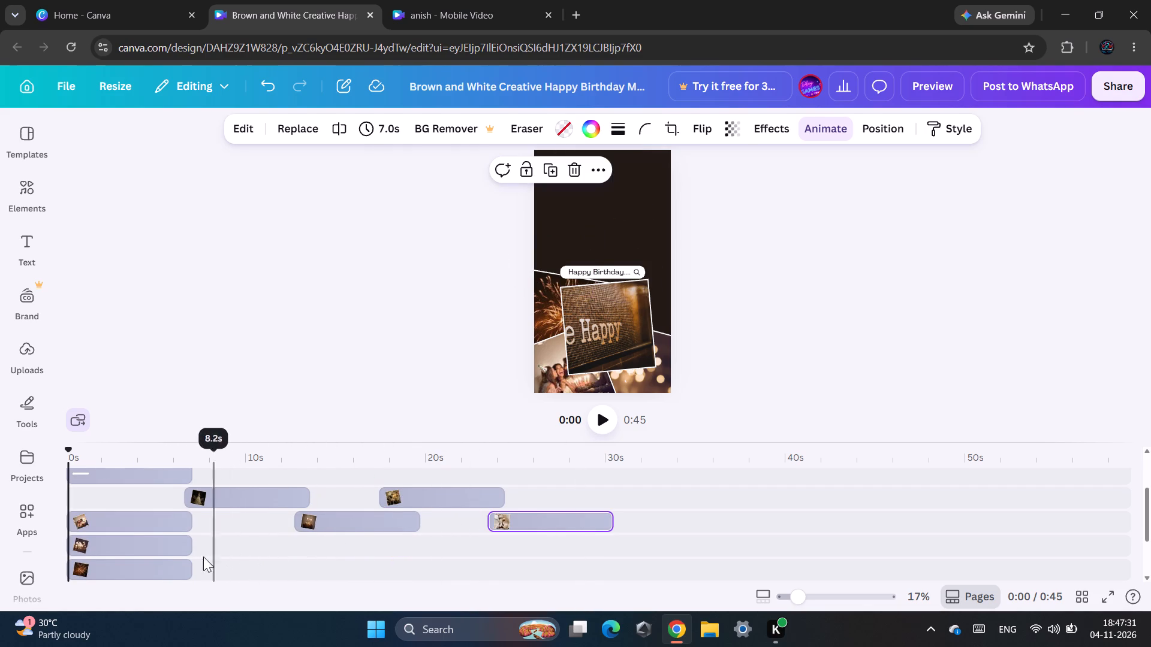
Retime the fireworks clip to start at about 30 s and the sparkler clip at about 37 s, and preview the video.
{"action": "left_click_drag", "start_coordinate": [168, 560], "coordinate": [706, 492]}
{"action": "left_click_drag", "start_coordinate": [153, 542], "coordinate": [821, 536]}
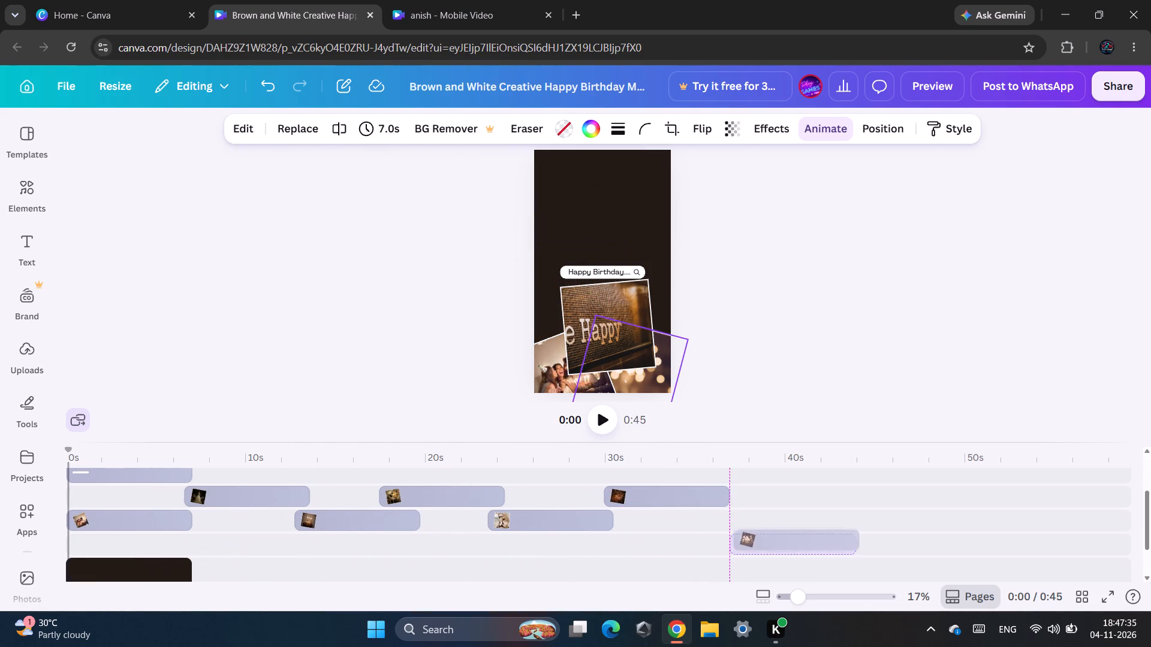
{"action": "left_click_drag", "start_coordinate": [821, 536], "coordinate": [813, 518]}
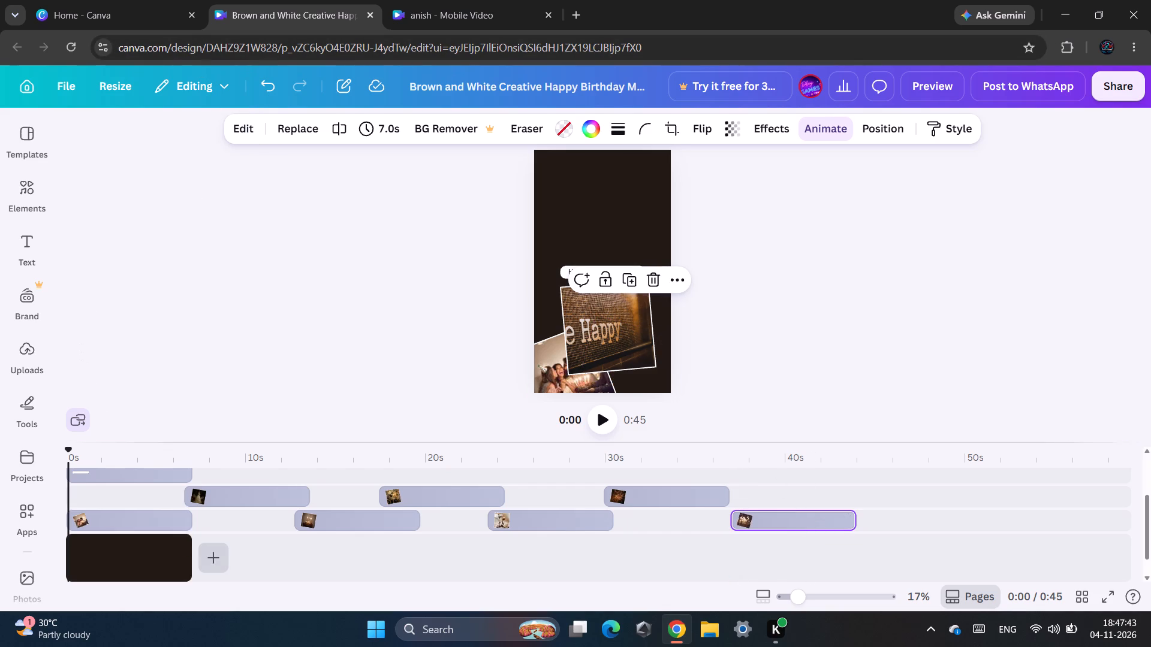
{"action": "left_click", "coordinate": [602, 414]}
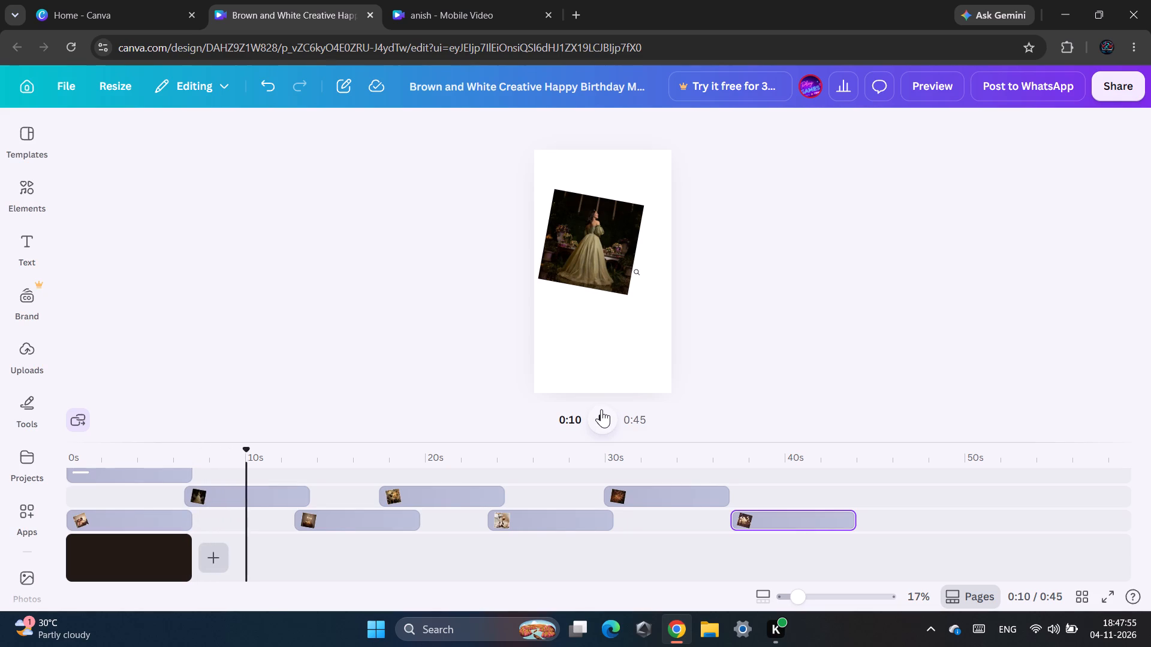
Shorten the clip of the white bar behind the "Happy Birthday...." text to about 4 seconds.
{"action": "left_click", "coordinate": [271, 498]}
{"action": "left_click", "coordinate": [174, 479]}
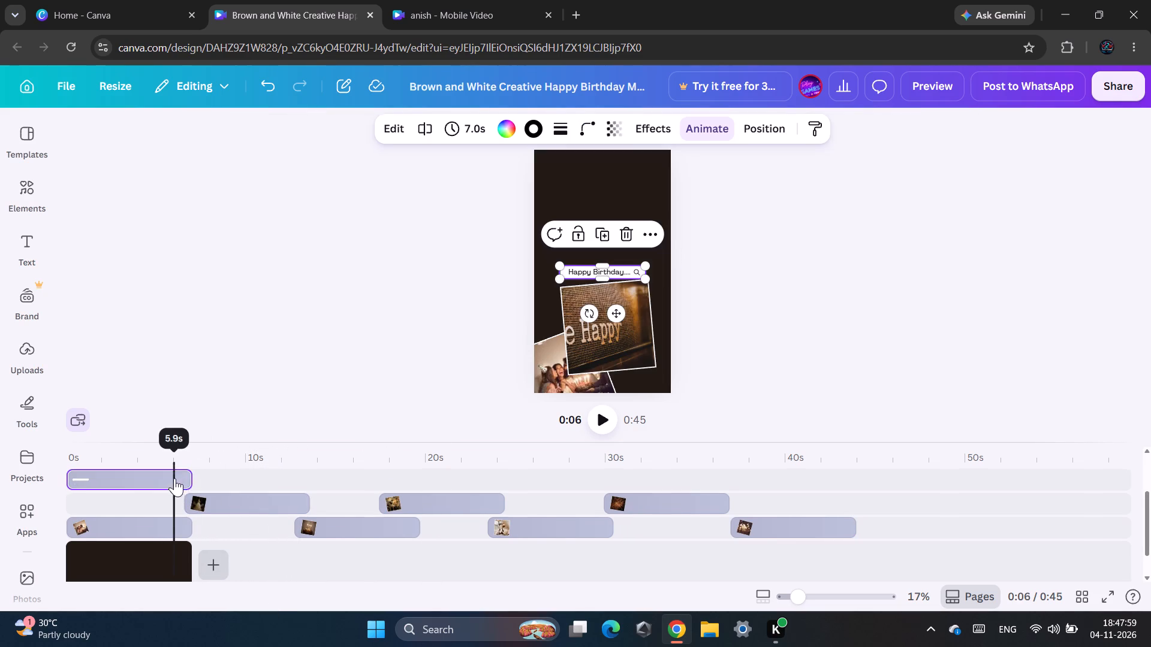
{"action": "left_click_drag", "start_coordinate": [188, 474], "coordinate": [144, 477]}
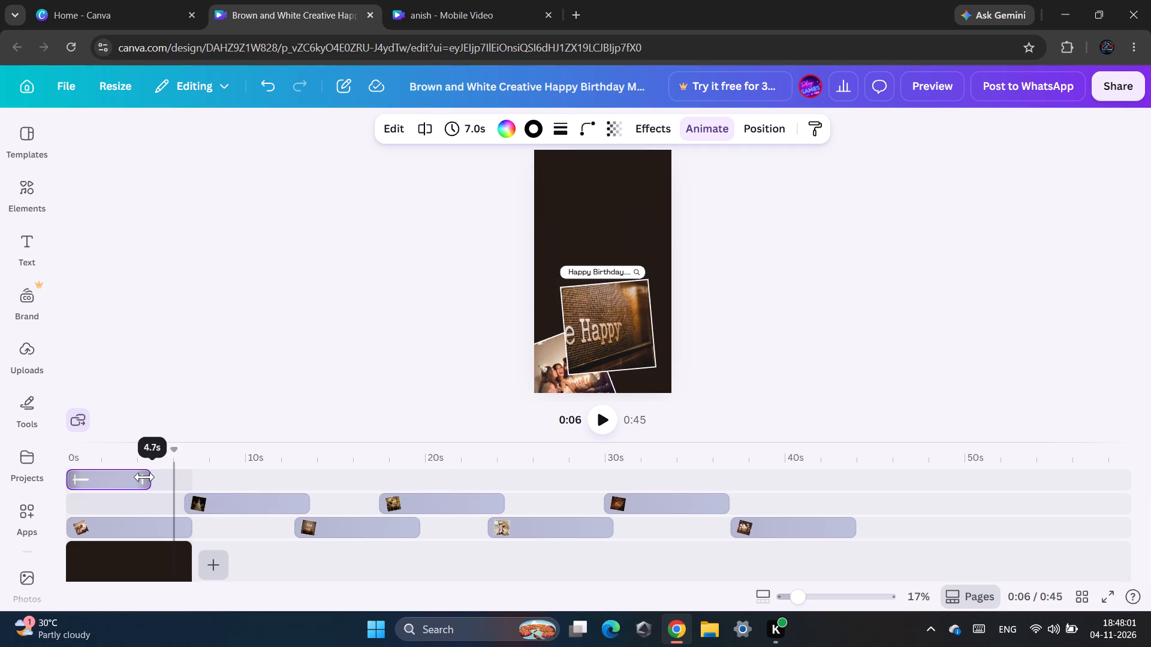
{"action": "left_click_drag", "start_coordinate": [144, 477], "coordinate": [132, 479]}
Trim the gown photo clip to 2.1 s, and place the cake candle clip straight after it, trimmed to 2.0 s.
{"action": "left_click", "coordinate": [267, 500]}
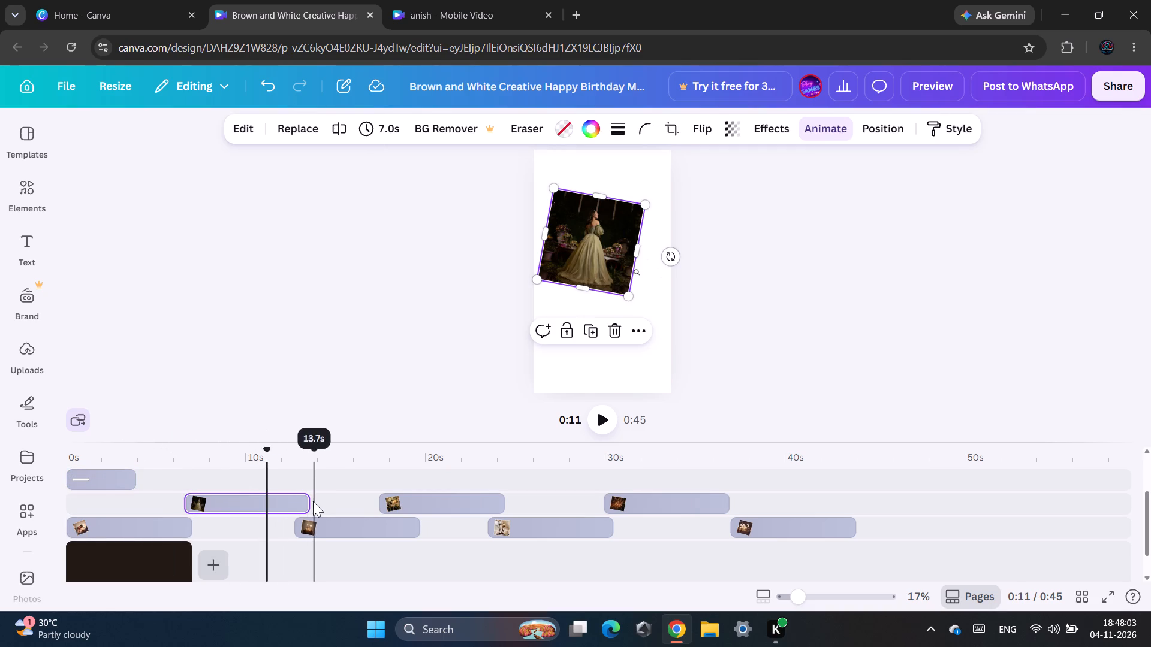
{"action": "left_click_drag", "start_coordinate": [305, 501], "coordinate": [216, 500]}
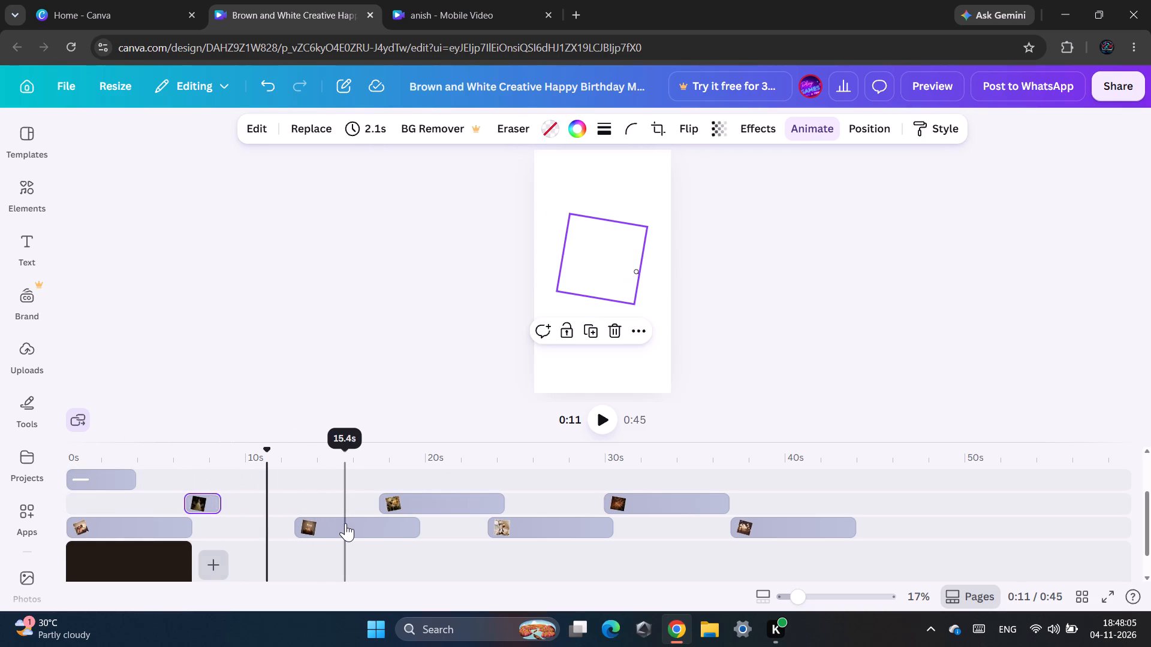
{"action": "left_click", "coordinate": [345, 523]}
{"action": "left_click_drag", "start_coordinate": [345, 523], "coordinate": [270, 519]}
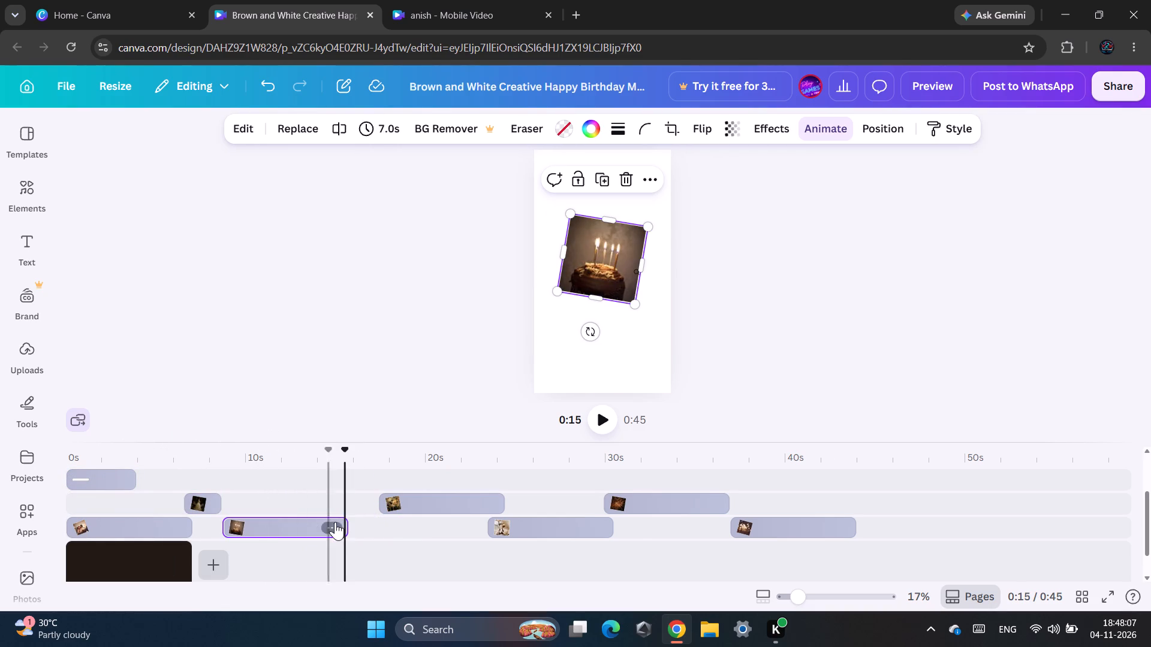
{"action": "left_click_drag", "start_coordinate": [344, 522], "coordinate": [254, 522]}
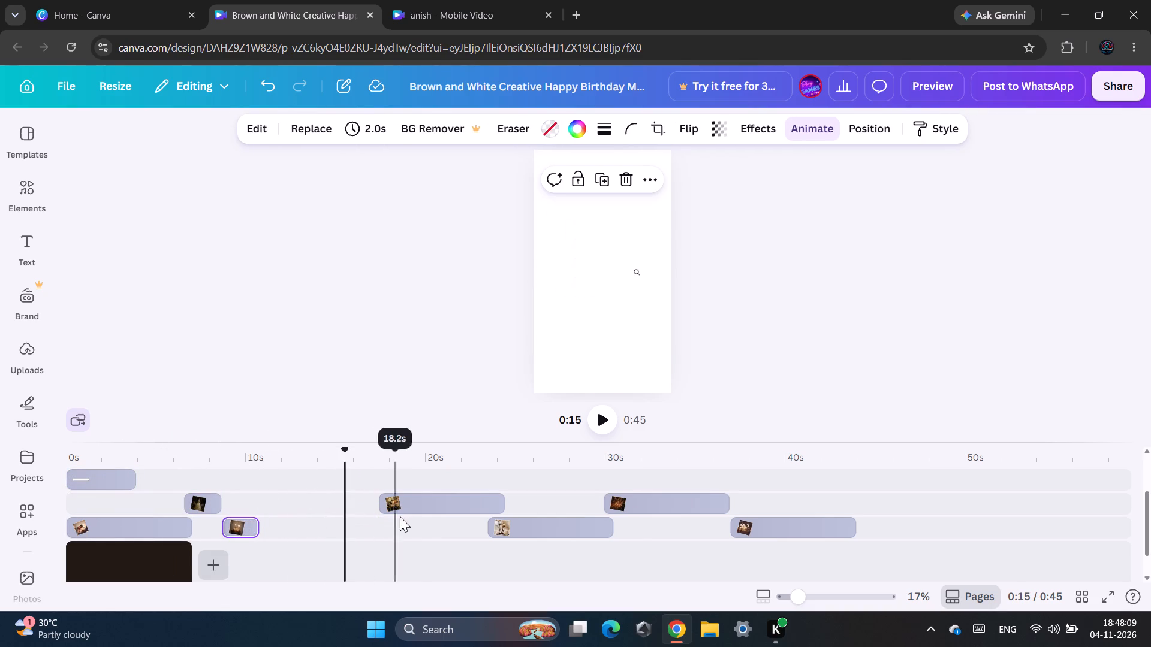
Place the gold-glitter clip directly after the cake clip, trim it to 2.1 s, and preview playback from about 5 s.
{"action": "left_click_drag", "start_coordinate": [426, 507], "coordinate": [300, 508]}
{"action": "left_click_drag", "start_coordinate": [383, 501], "coordinate": [321, 501]}
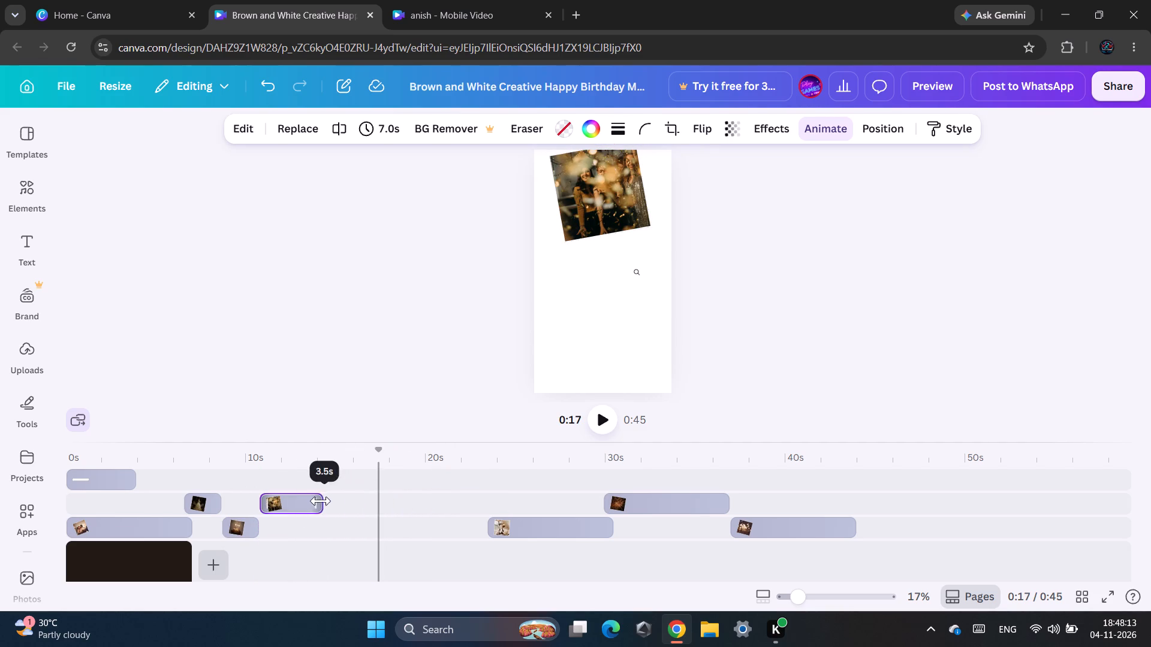
{"action": "left_click_drag", "start_coordinate": [321, 501], "coordinate": [296, 501]}
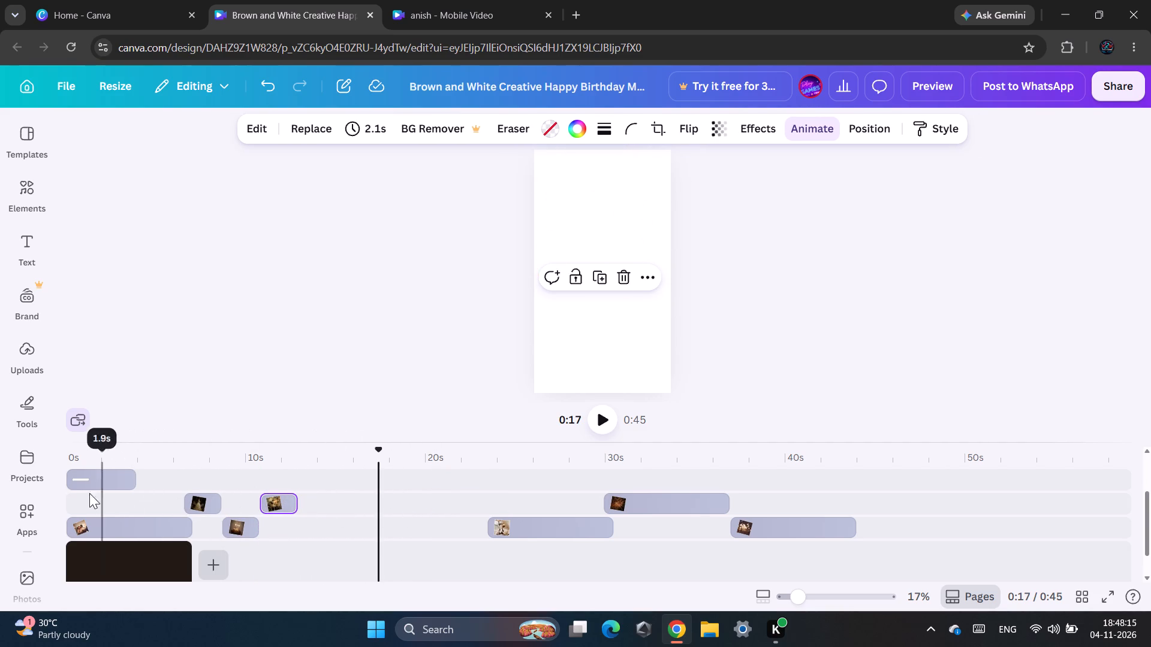
{"action": "left_click", "coordinate": [163, 496]}
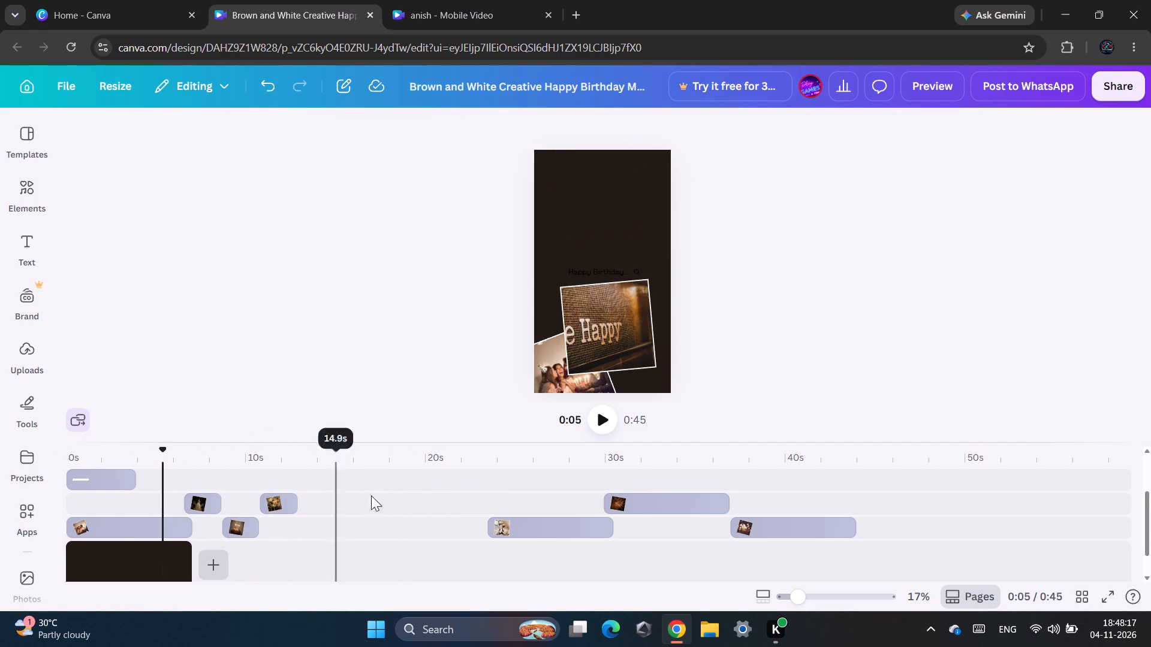
{"action": "left_click", "coordinate": [611, 428]}
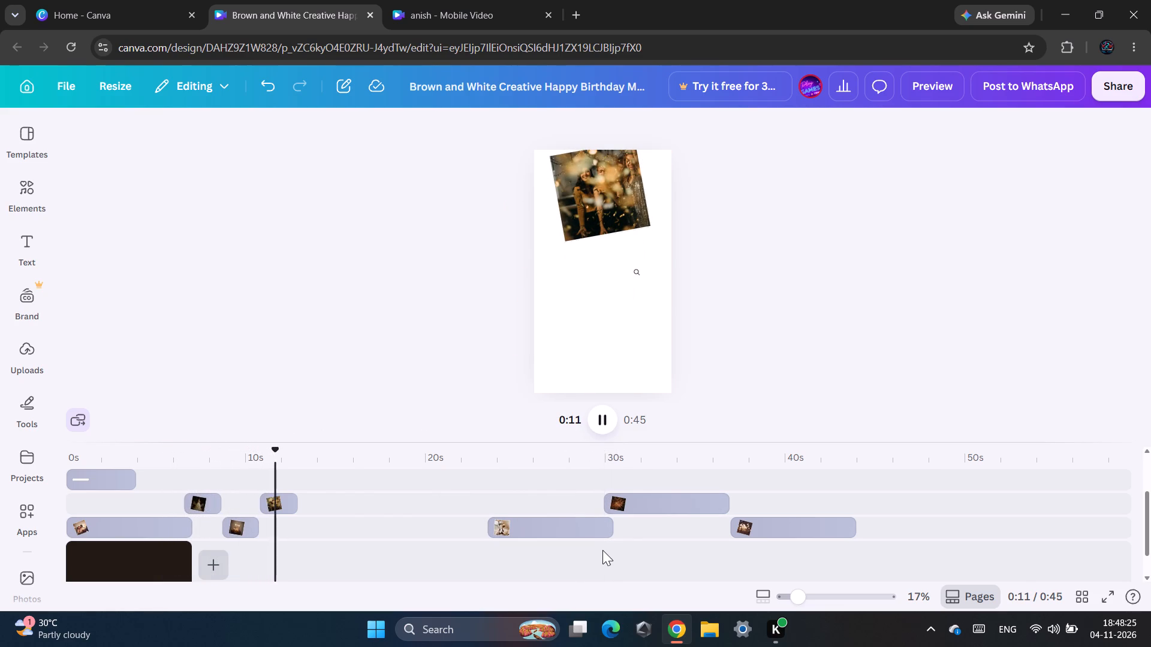
Place the balloon photo clip directly after the gold-glitter clip and trim it to 1.9 s.
{"action": "left_click_drag", "start_coordinate": [574, 527], "coordinate": [378, 524]}
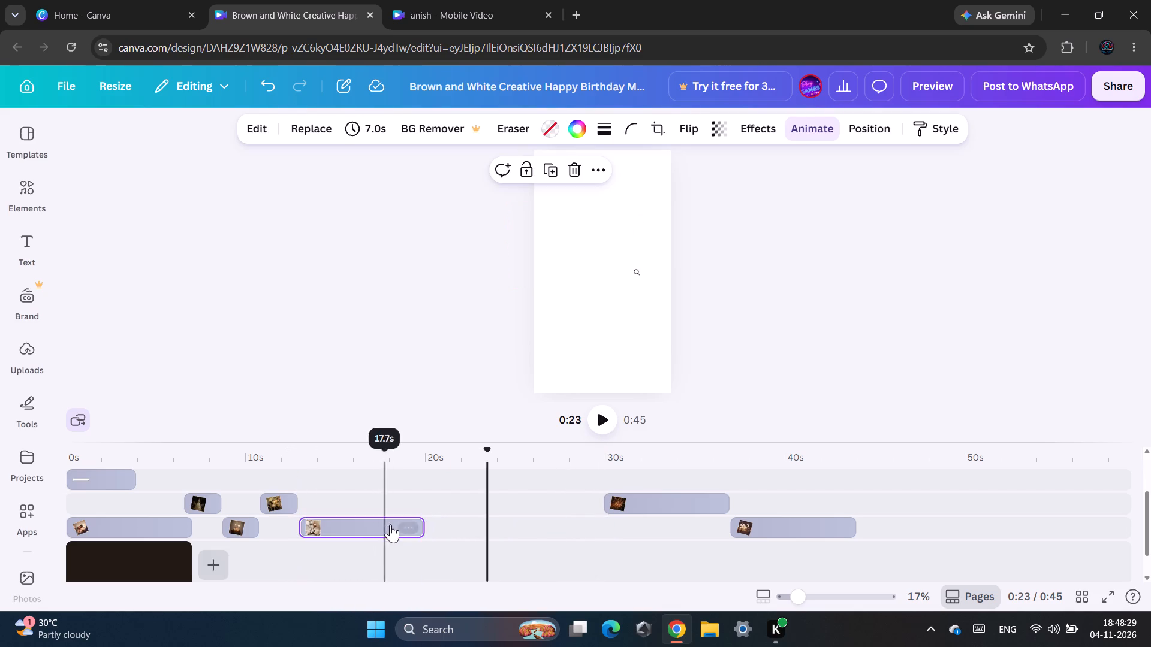
{"action": "left_click_drag", "start_coordinate": [423, 525], "coordinate": [310, 531]}
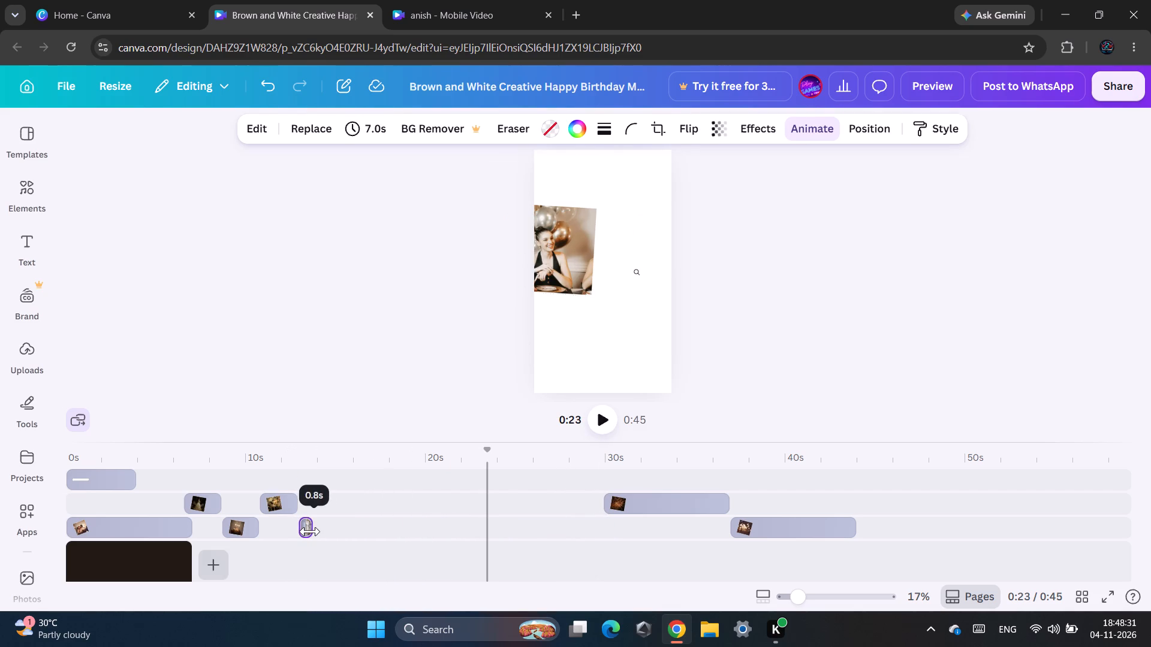
{"action": "left_click_drag", "start_coordinate": [310, 531], "coordinate": [332, 530]}
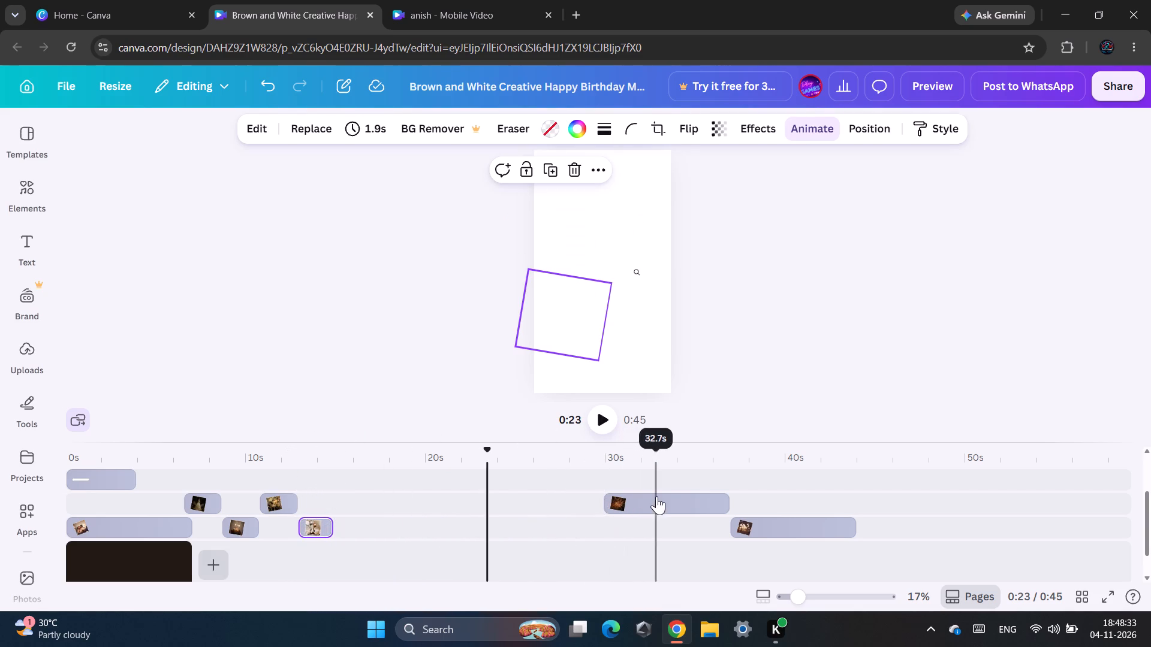
Move the fireworks clip to start just before the balloon clip ends and trim it to 1.7 s.
{"action": "left_click_drag", "start_coordinate": [656, 496], "coordinate": [380, 504]}
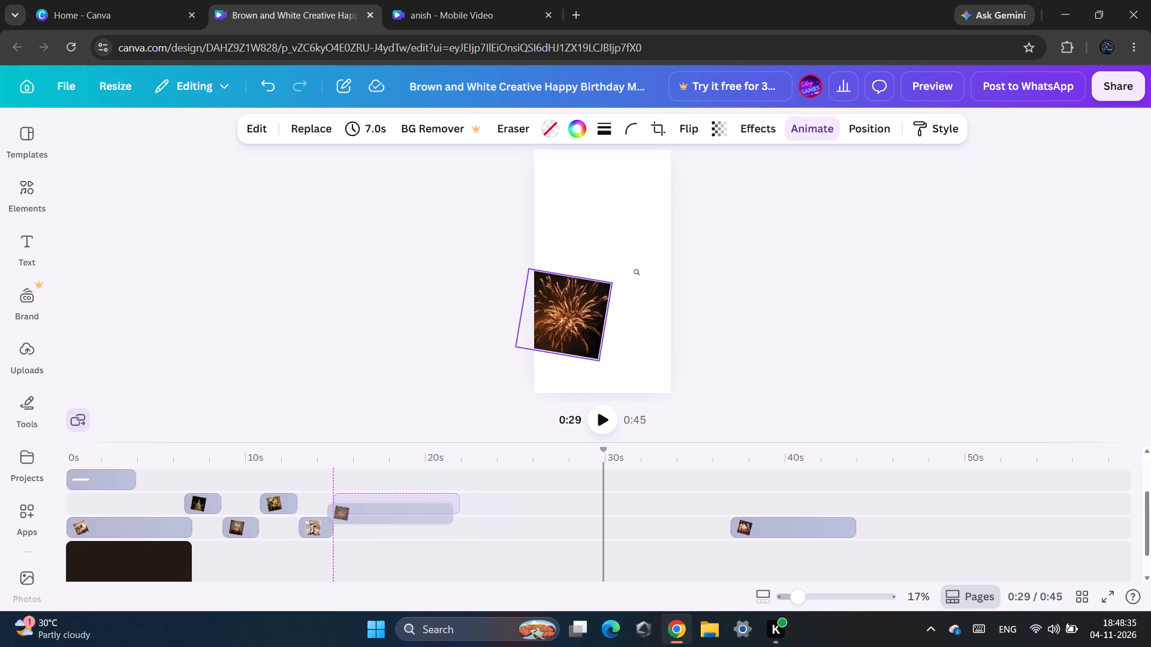
{"action": "left_click_drag", "start_coordinate": [380, 504], "coordinate": [379, 497]}
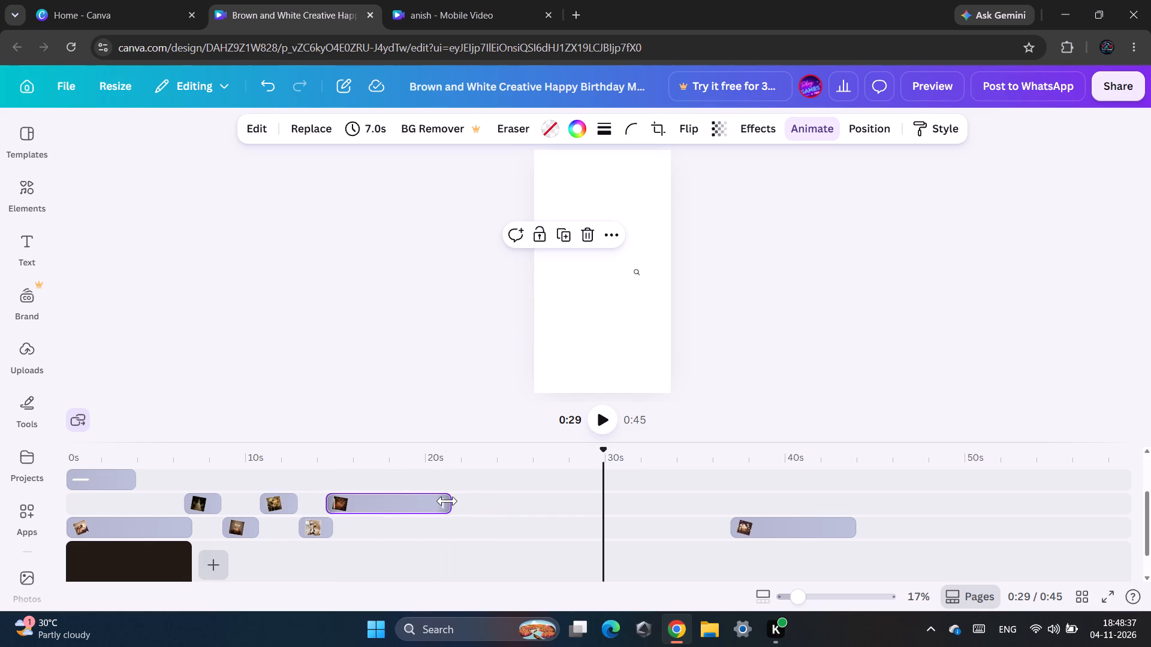
{"action": "left_click_drag", "start_coordinate": [447, 501], "coordinate": [352, 506]}
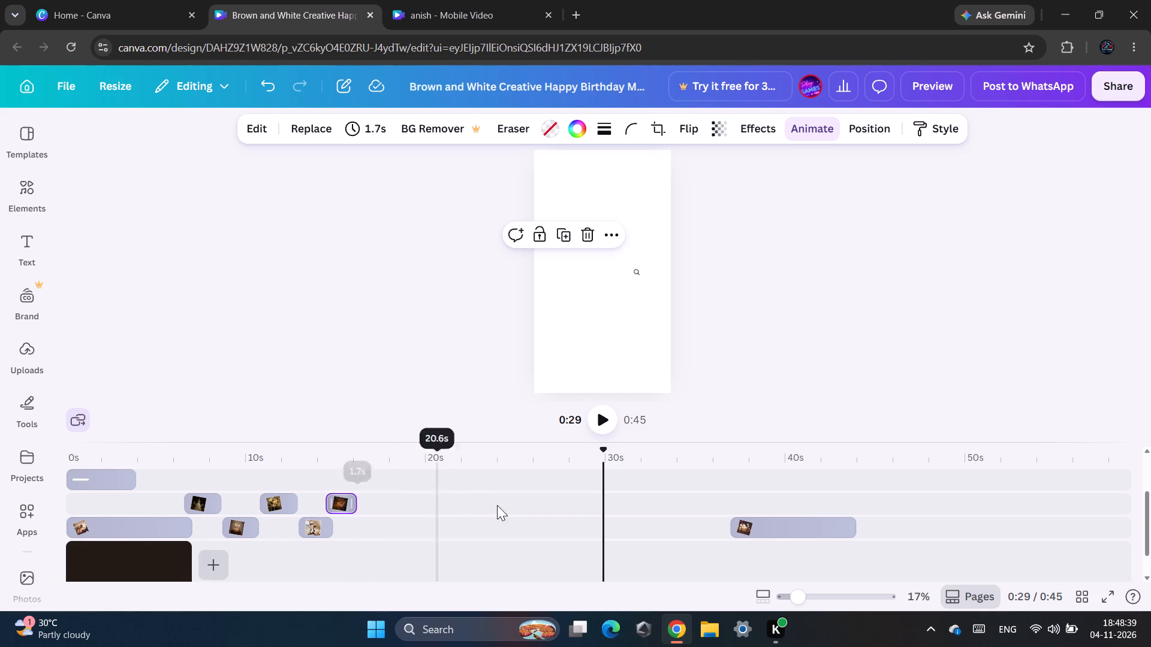
Place the sparkler clip directly after the fireworks clip, trim it to 2.0 s, and preview playback from about 6 s.
{"action": "left_click_drag", "start_coordinate": [791, 525], "coordinate": [453, 526]}
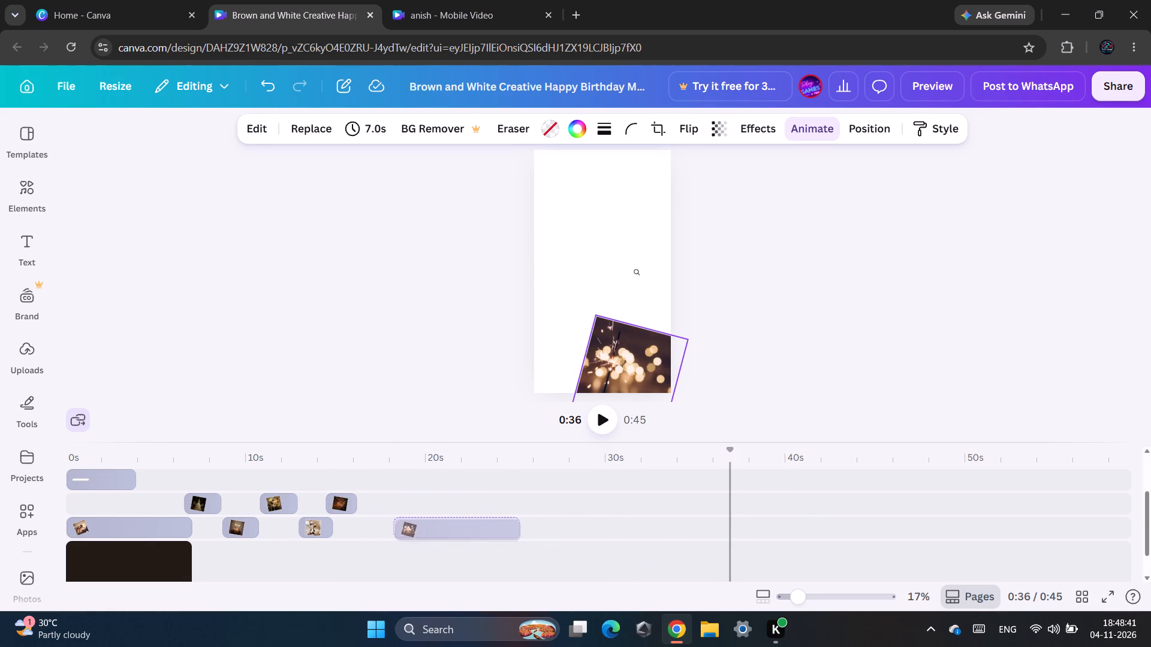
{"action": "left_click_drag", "start_coordinate": [453, 526], "coordinate": [414, 528]}
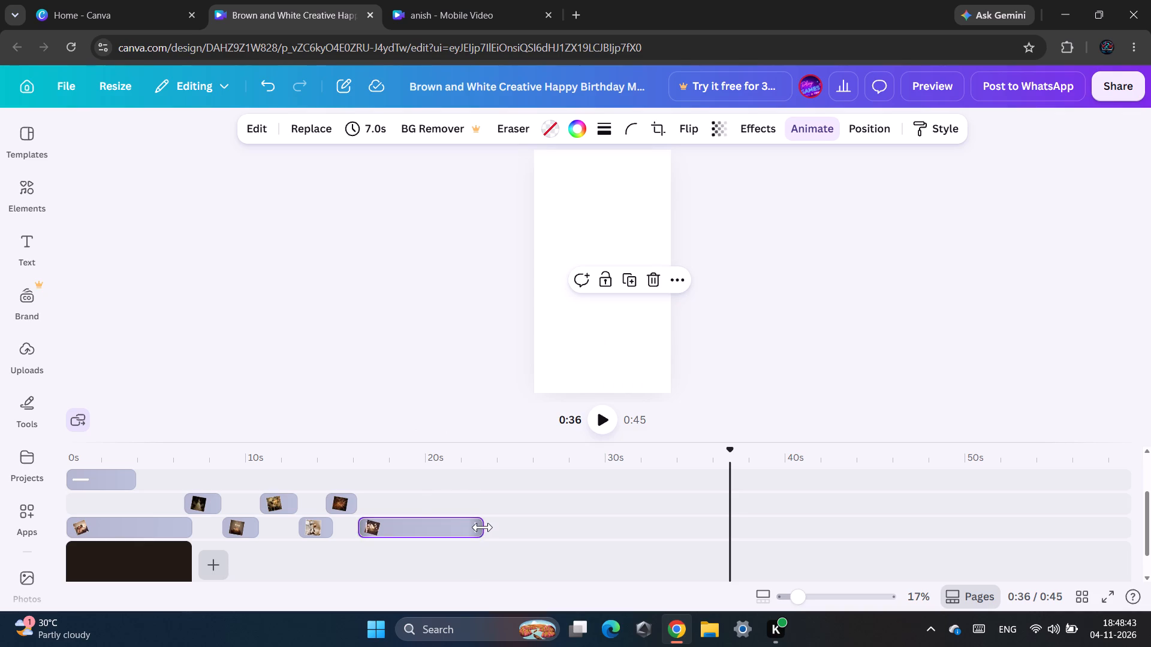
{"action": "left_click_drag", "start_coordinate": [483, 527], "coordinate": [393, 528]}
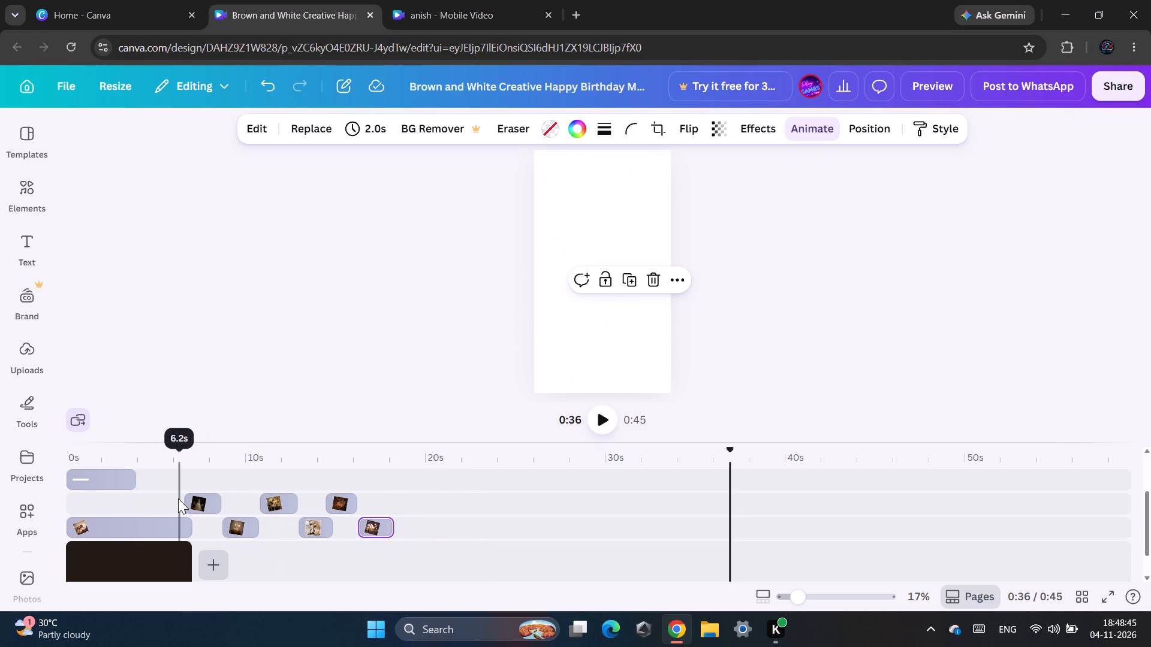
{"action": "left_click", "coordinate": [178, 498]}
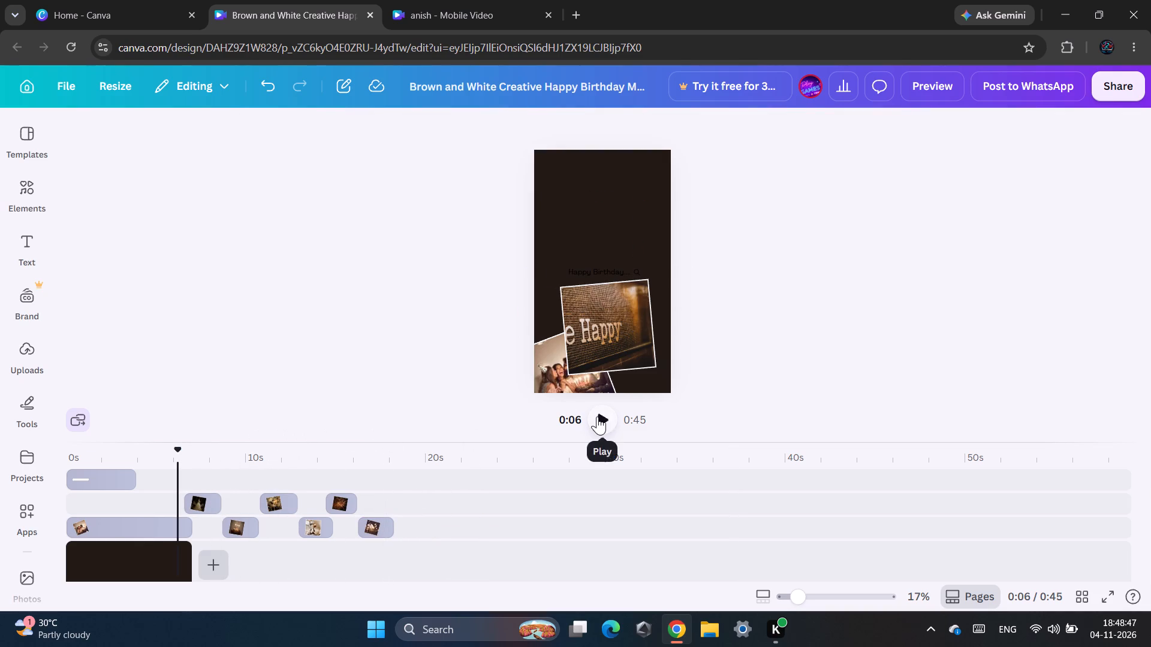
{"action": "left_click", "coordinate": [597, 417]}
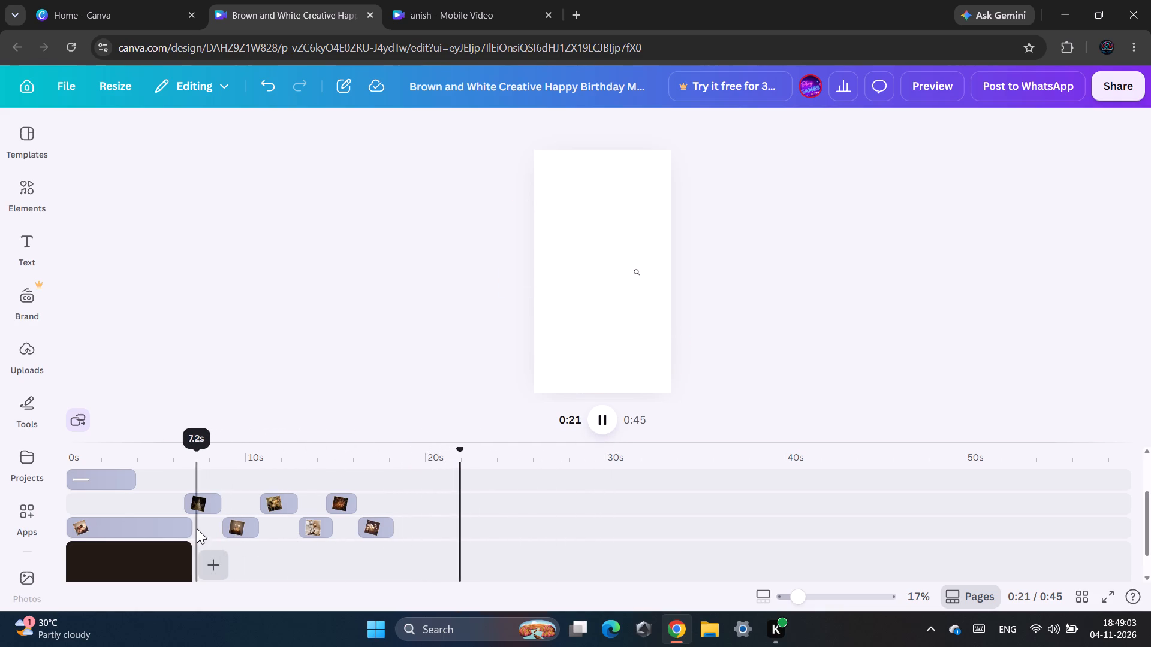
Shift the gown clip to start at about 7 s and move the gold-glitter clip to a new track below the cake clip.
{"action": "left_click_drag", "start_coordinate": [201, 495], "coordinate": [213, 518]}
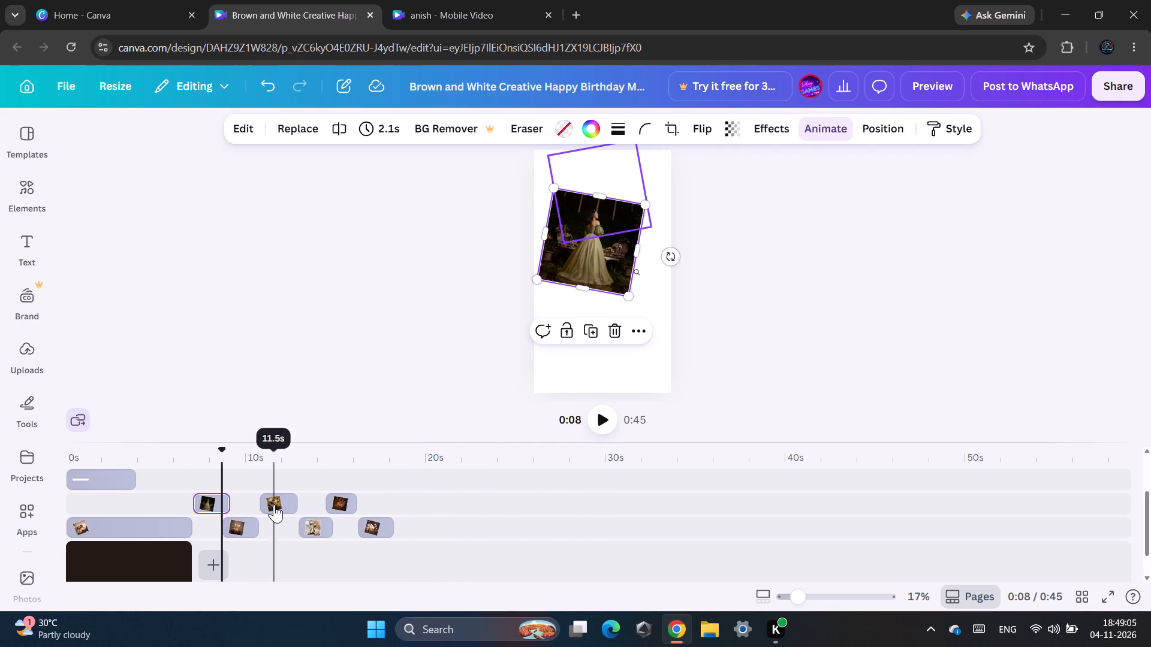
{"action": "left_click_drag", "start_coordinate": [274, 504], "coordinate": [275, 536]}
{"action": "left_click_drag", "start_coordinate": [221, 503], "coordinate": [216, 516]}
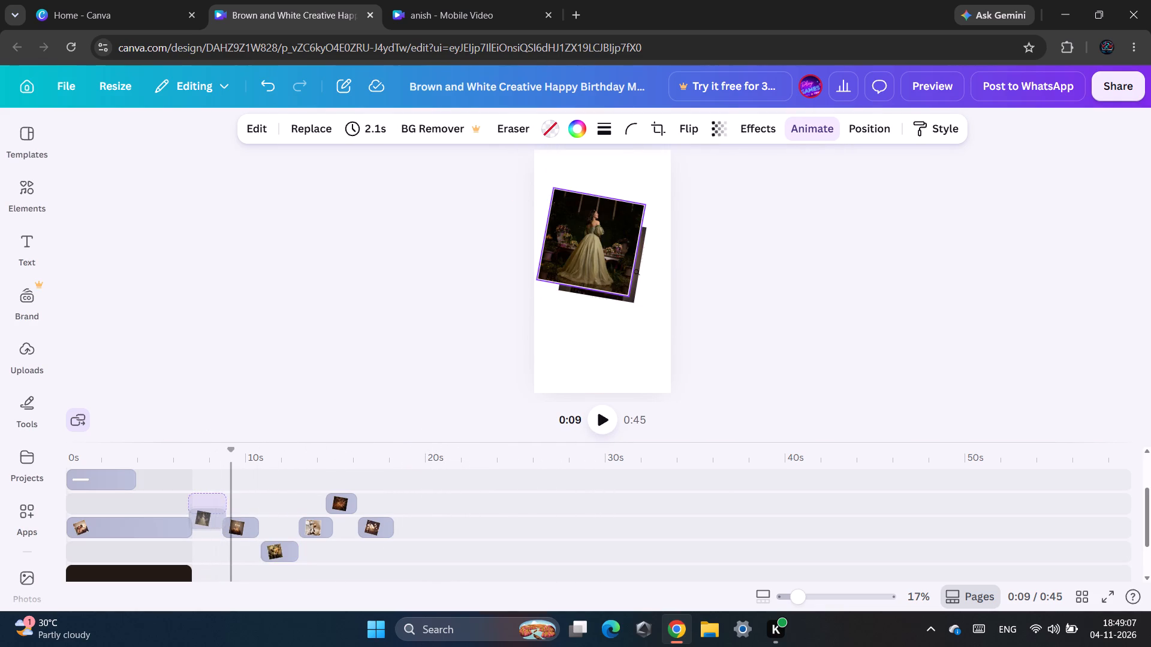
{"action": "left_click_drag", "start_coordinate": [216, 516], "coordinate": [215, 527]}
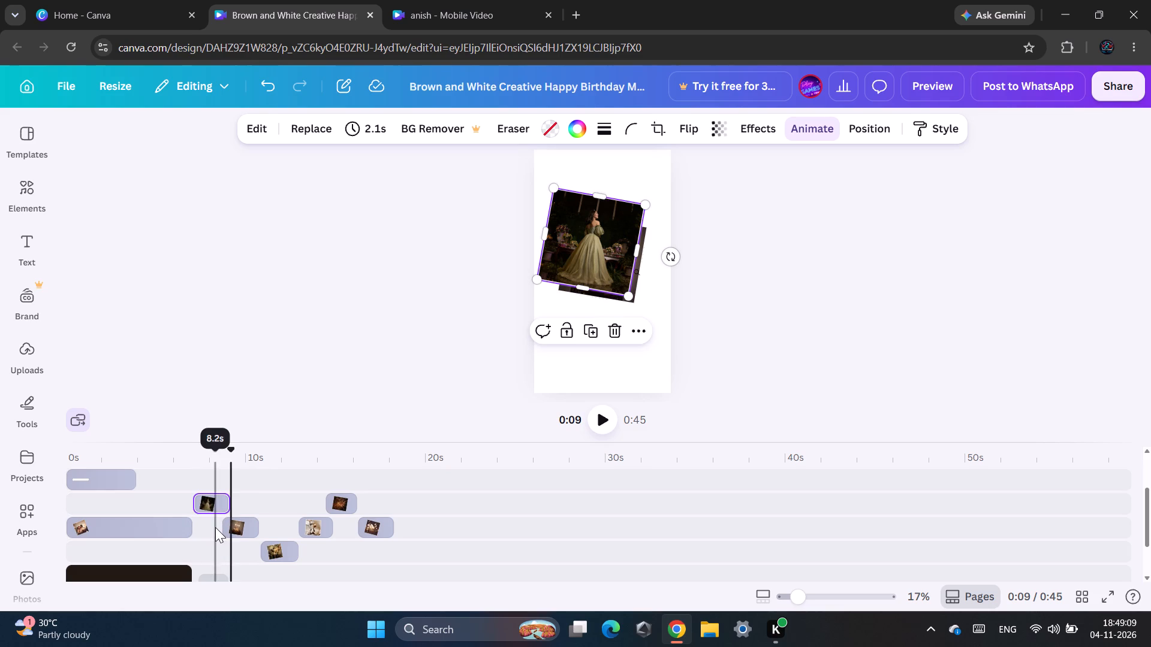
Move the gown photo lower on the page so that it covers most of the birthday-cake candle photo.
{"action": "left_click_drag", "start_coordinate": [568, 240], "coordinate": [578, 279]}
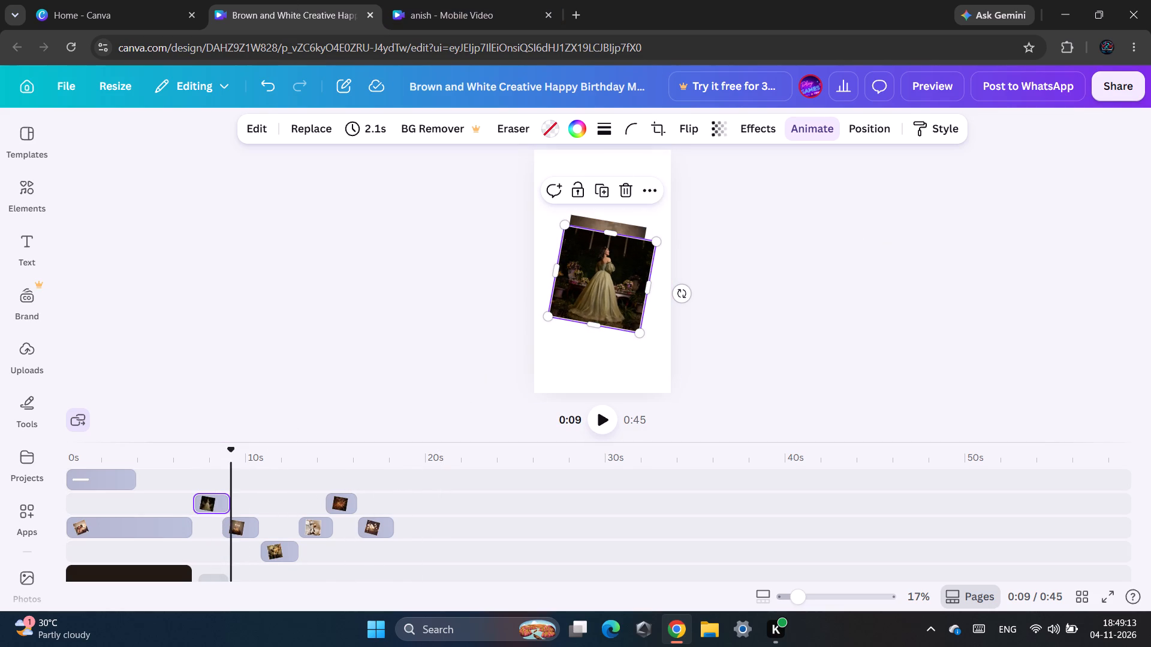
Close the other mobile video design, the template preview on the home page, and the Brown and White birthday design.
{"action": "left_click", "coordinate": [549, 14]}
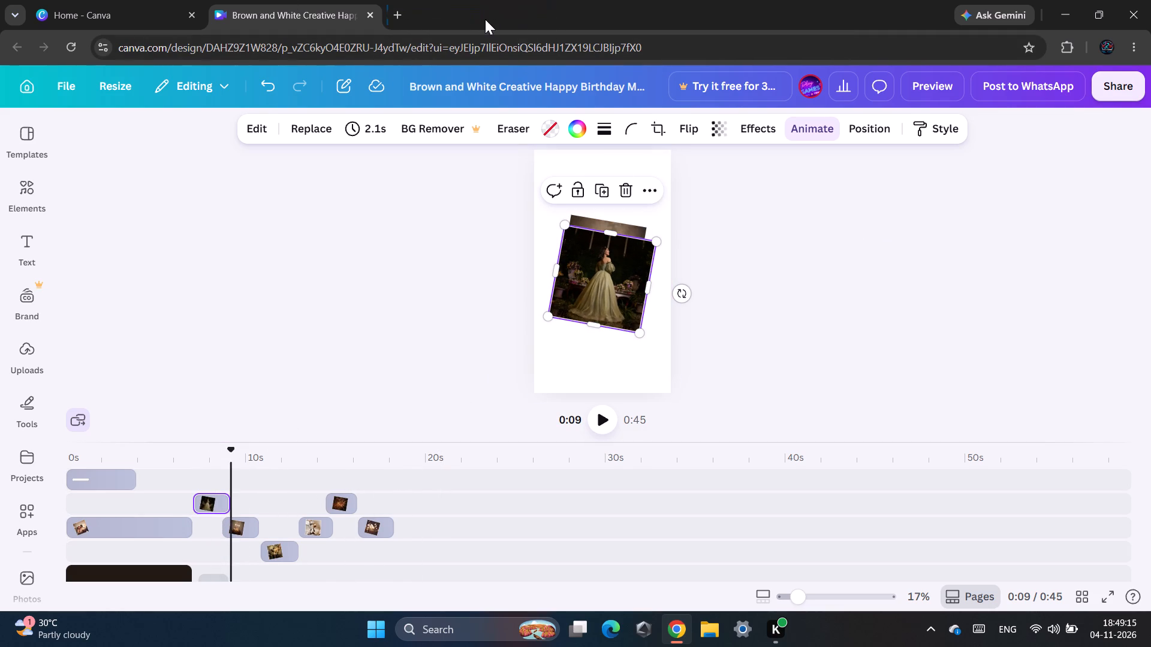
{"action": "left_click", "coordinate": [113, 12]}
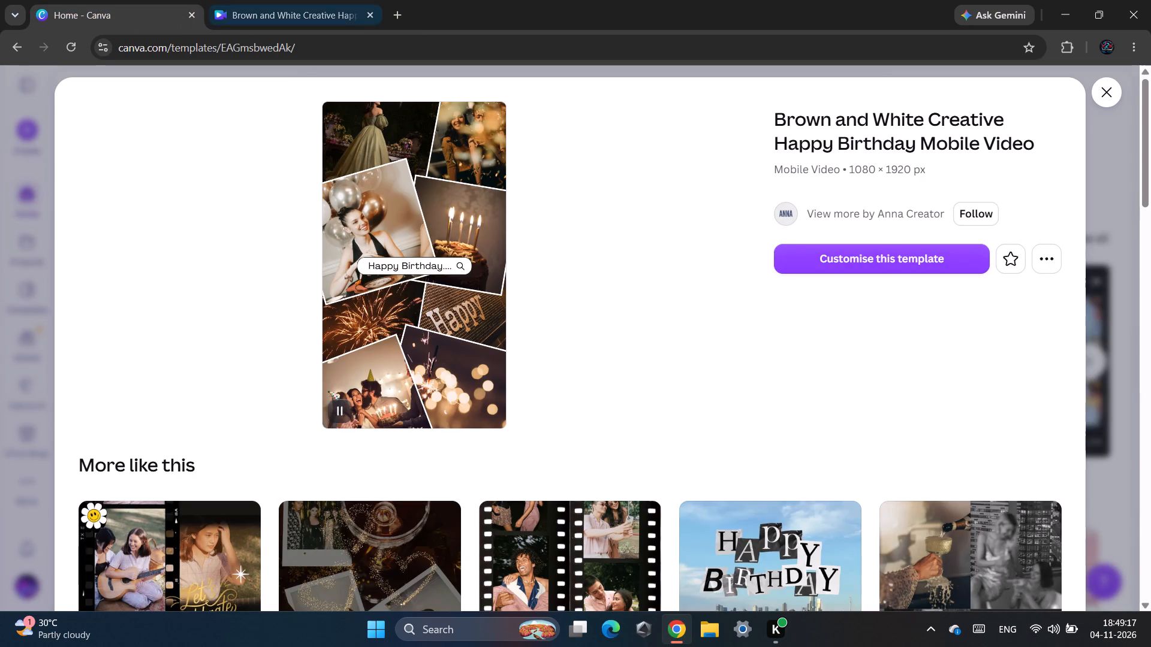
{"action": "left_click", "coordinate": [1101, 95]}
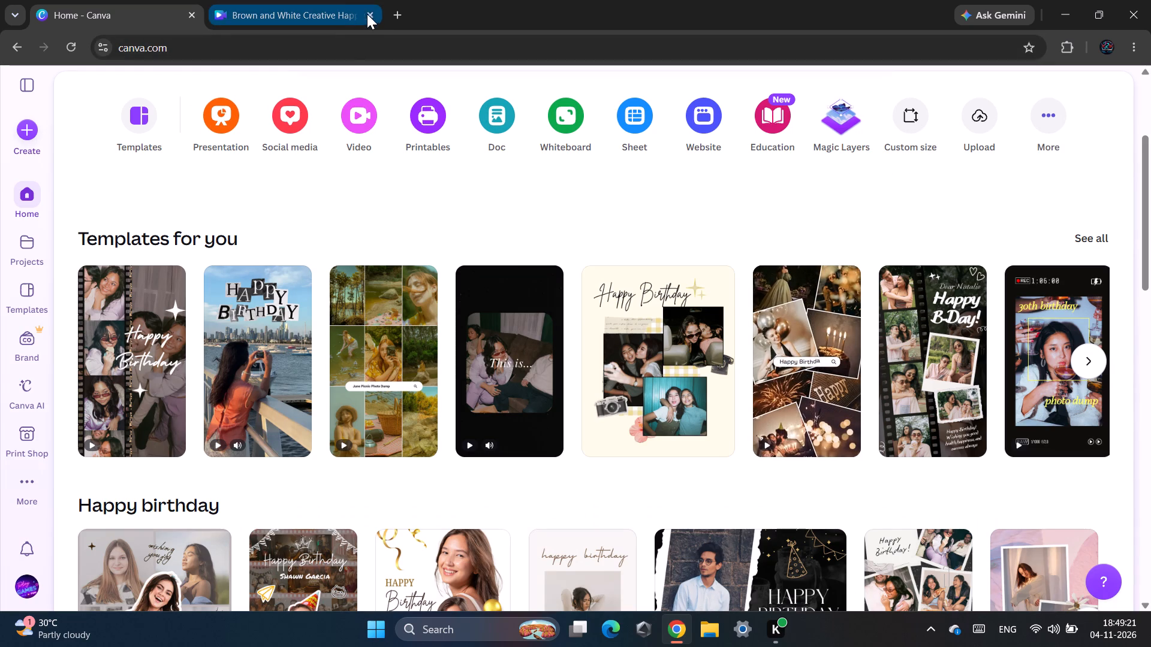
{"action": "left_click", "coordinate": [368, 14]}
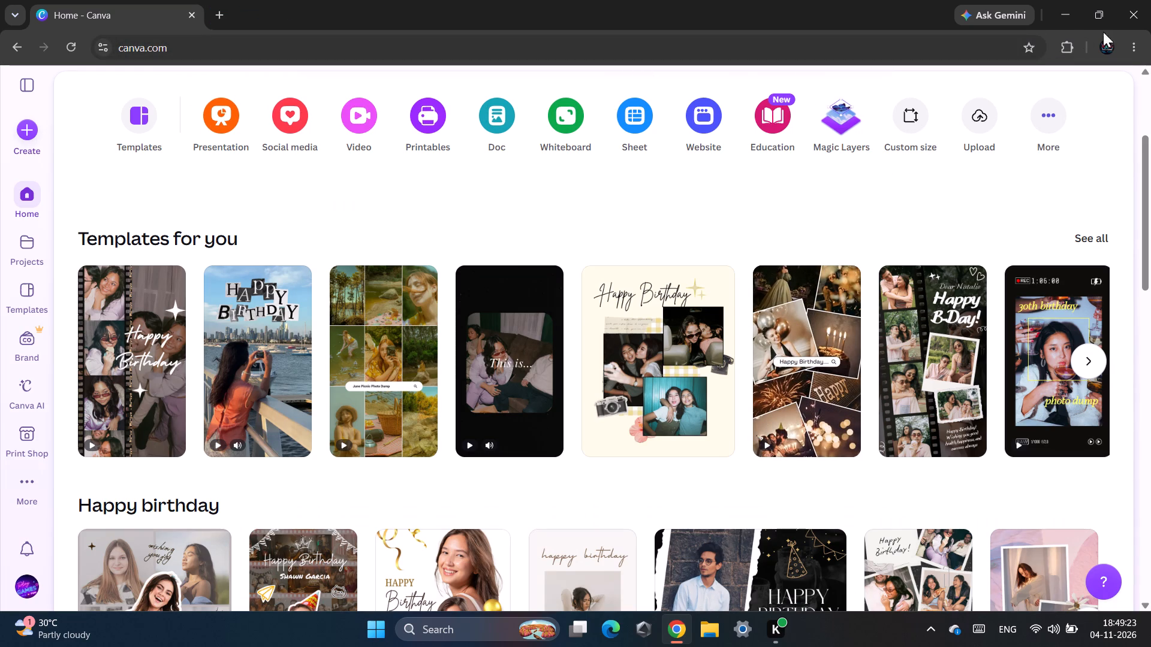